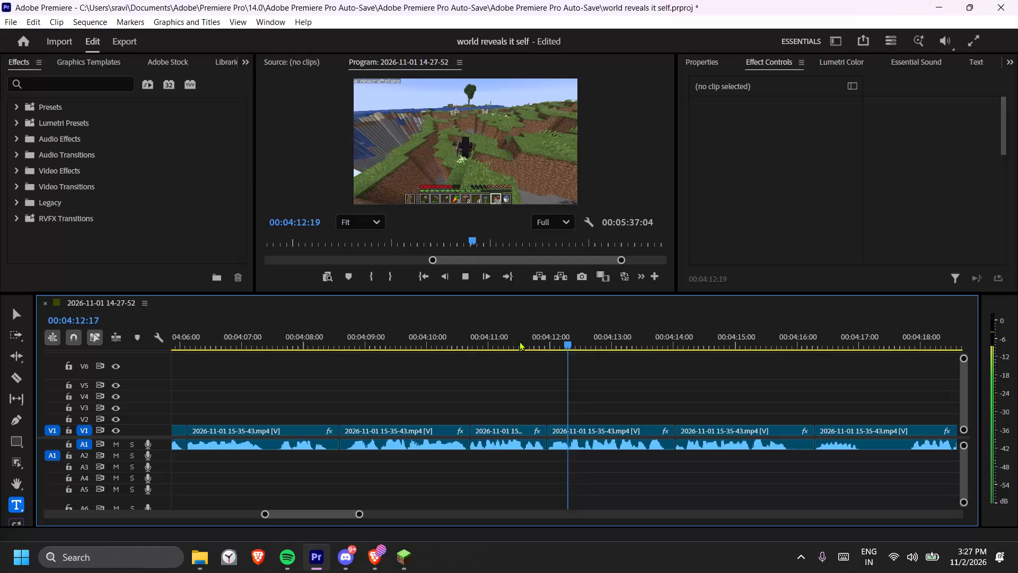
Play through the footage after 04:14 and split the gameplay clip at 04:17:49, just before the speech restarts.
scroll(519, 350, "down", 5)
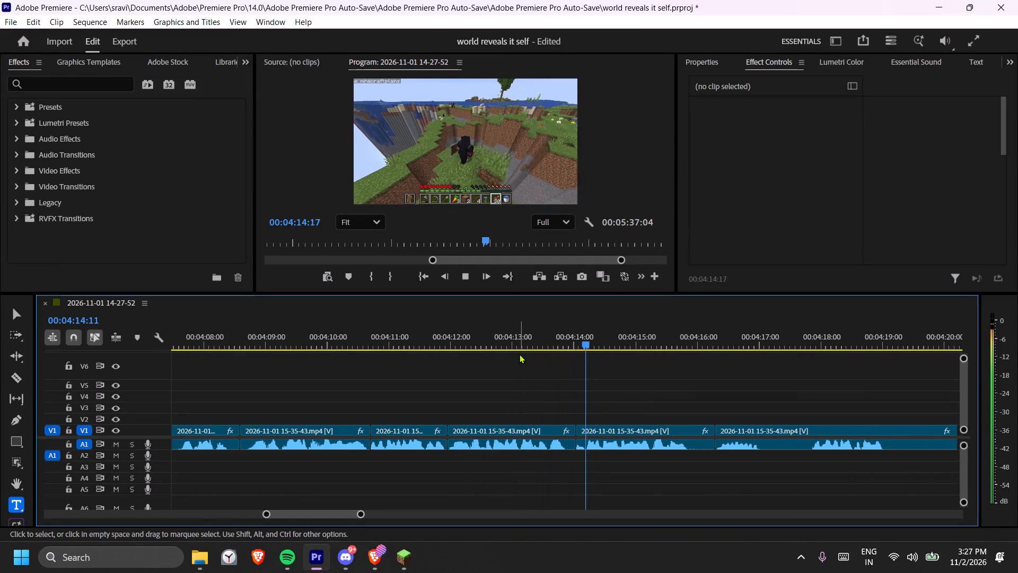
scroll(519, 357, "down", 3)
key("space")
key("space")
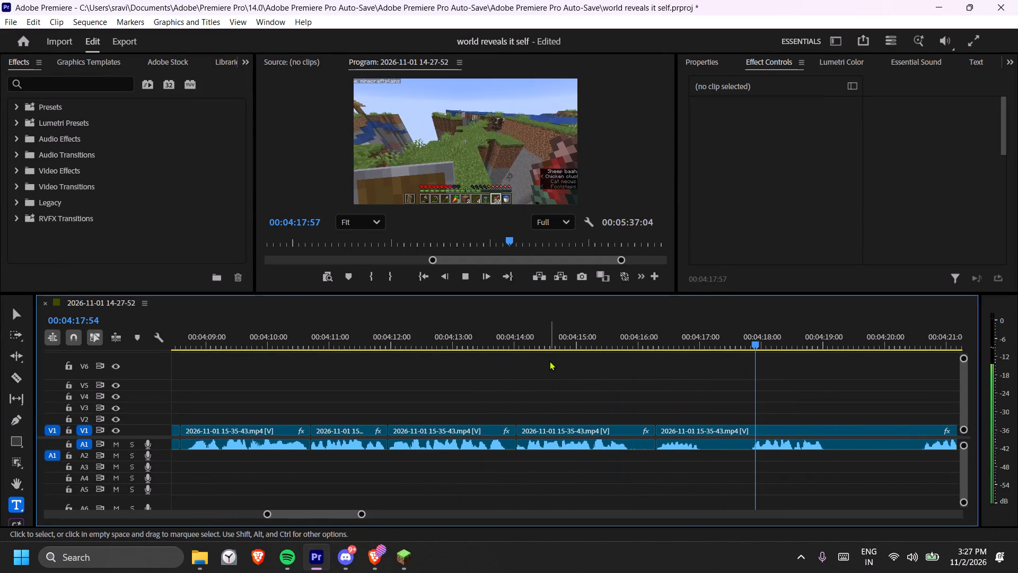
key("space")
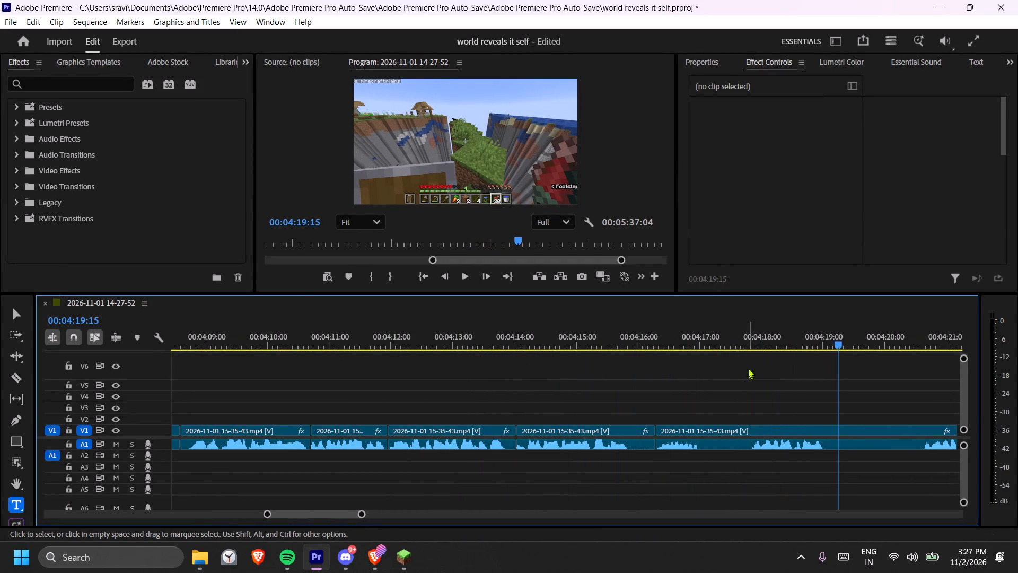
left_click_drag(756, 340, 751, 340)
key("c")
left_click(758, 435)
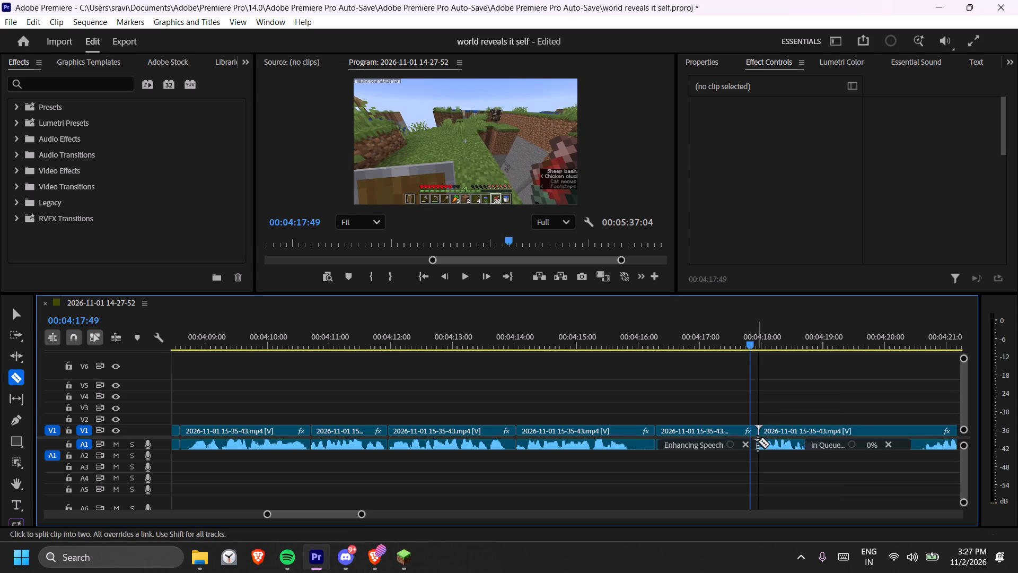
key("ctrl+z")
left_click(747, 436)
left_click(753, 448)
key("t")
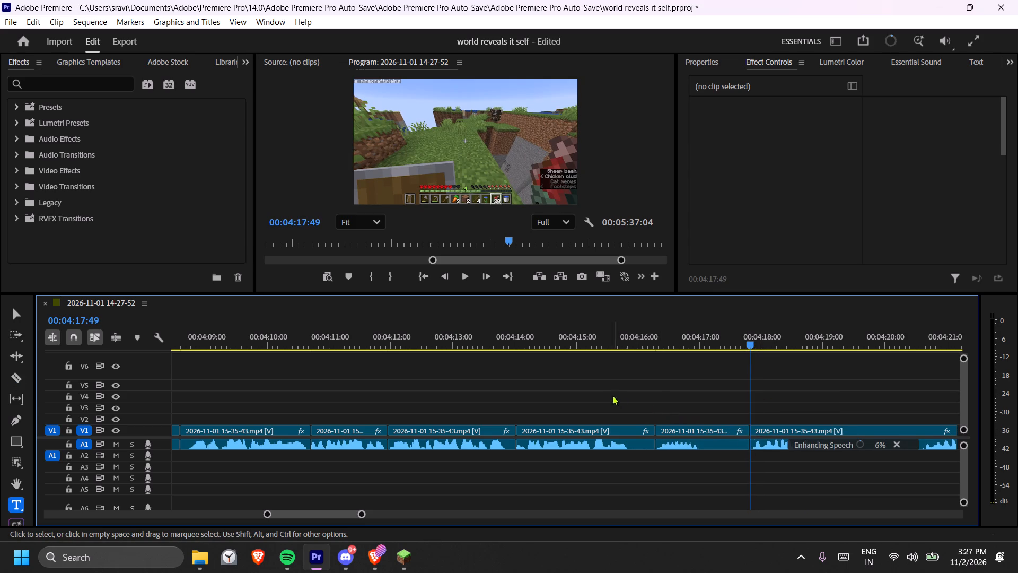
Delete the two clip segments between 04:14:02 and 04:17:49 and close the gap.
left_click_drag(609, 394, 665, 455)
key("Delete")
right_click(653, 428)
left_click(688, 439)
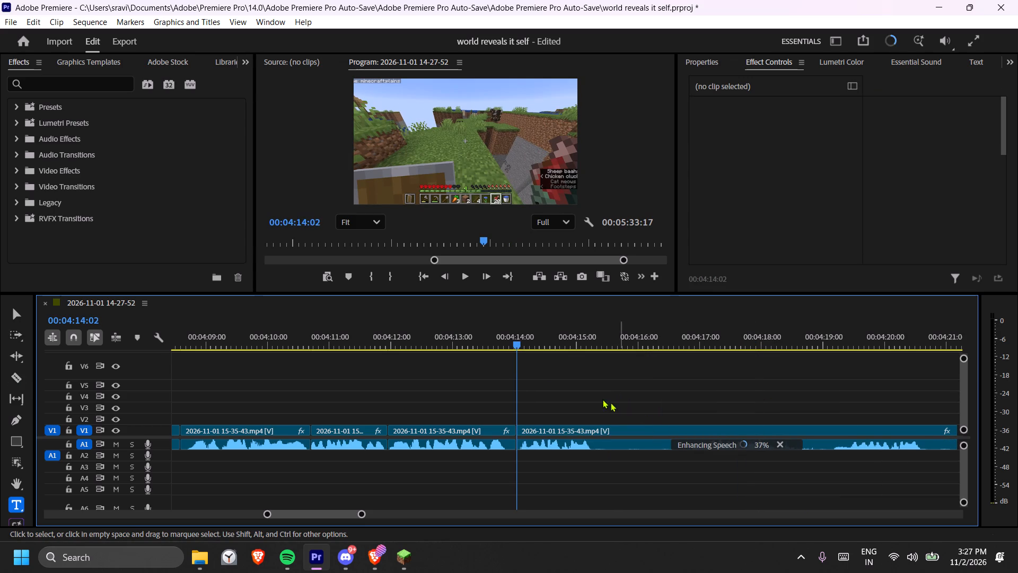
Trim the clip ending at 04:14:02 by cutting off its last 9 frames or so, deleting the sliver and closing the gap.
key("c")
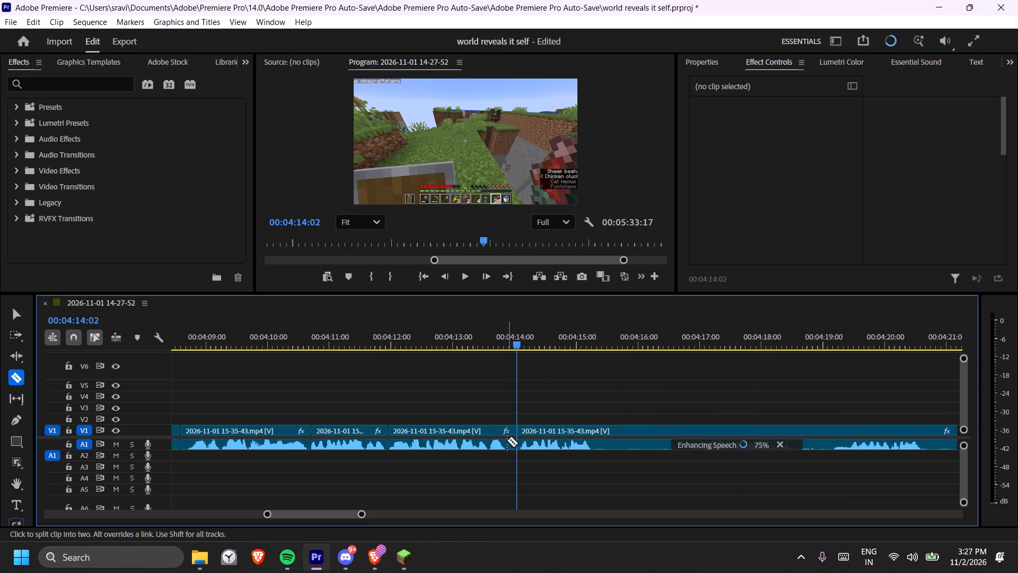
left_click(507, 440)
key("t")
left_click(511, 431)
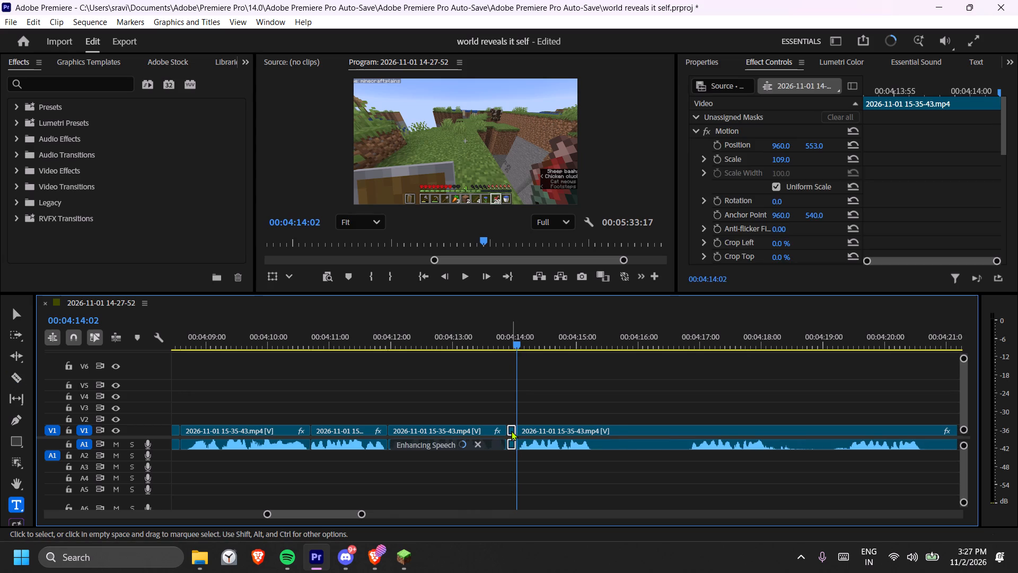
key("Delete")
right_click(511, 430)
left_click(537, 440)
Play across the new join and split the following clip at 04:15:09 and at about 04:16:39, around the silent stretch.
left_click(493, 341)
key("space")
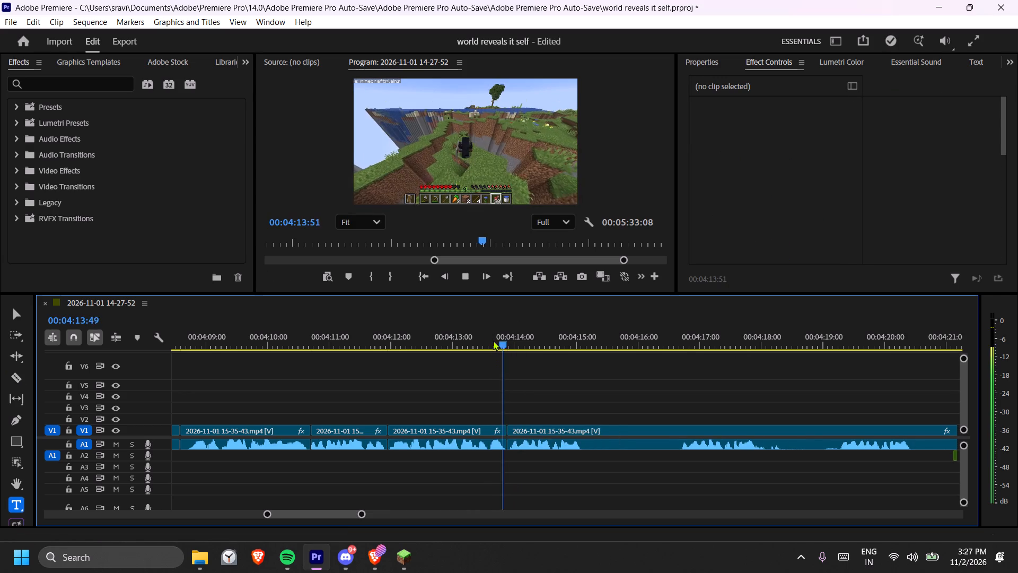
key("space")
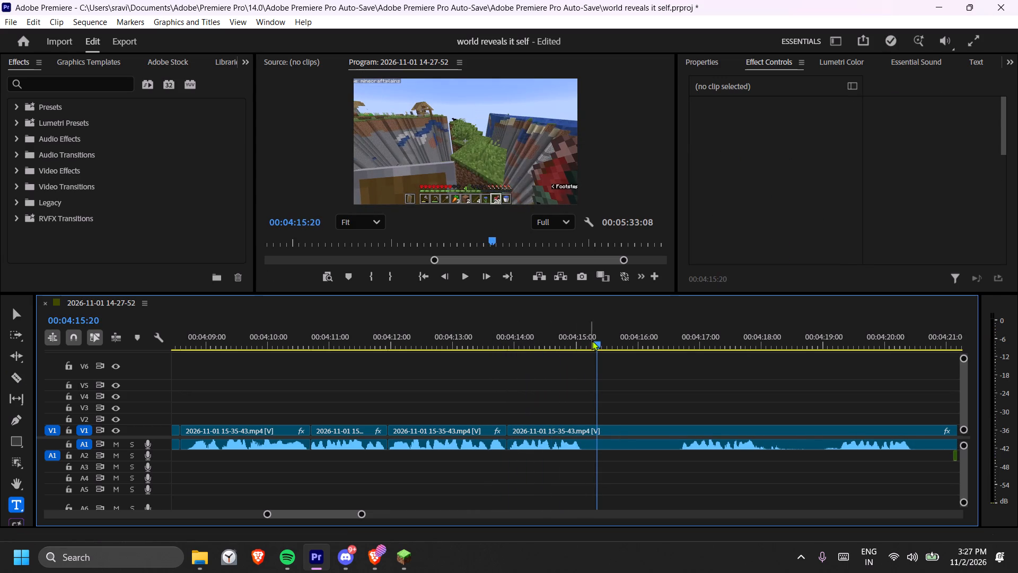
left_click_drag(594, 341, 583, 340)
key("c")
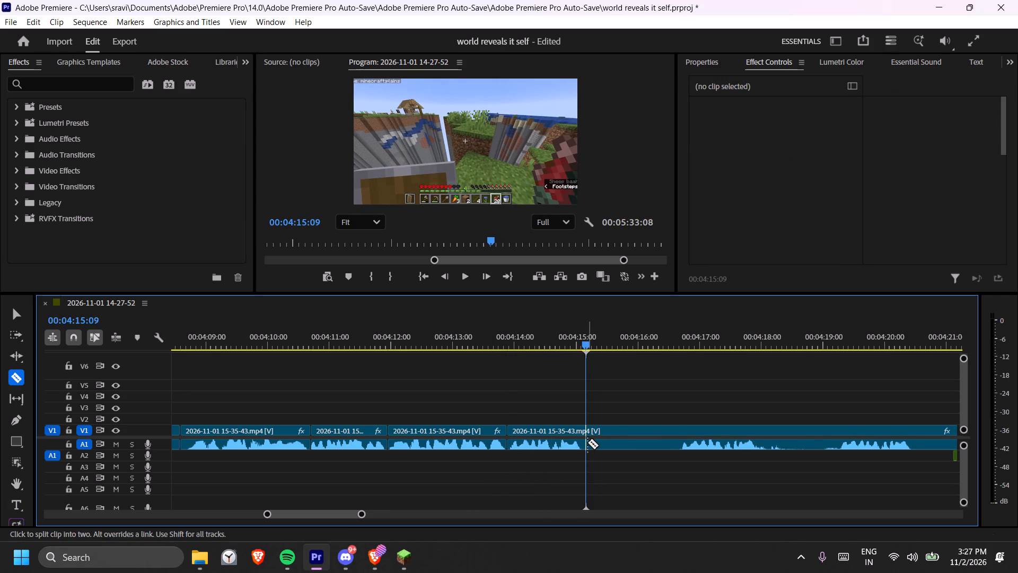
left_click(585, 442)
left_click(678, 445)
key("t")
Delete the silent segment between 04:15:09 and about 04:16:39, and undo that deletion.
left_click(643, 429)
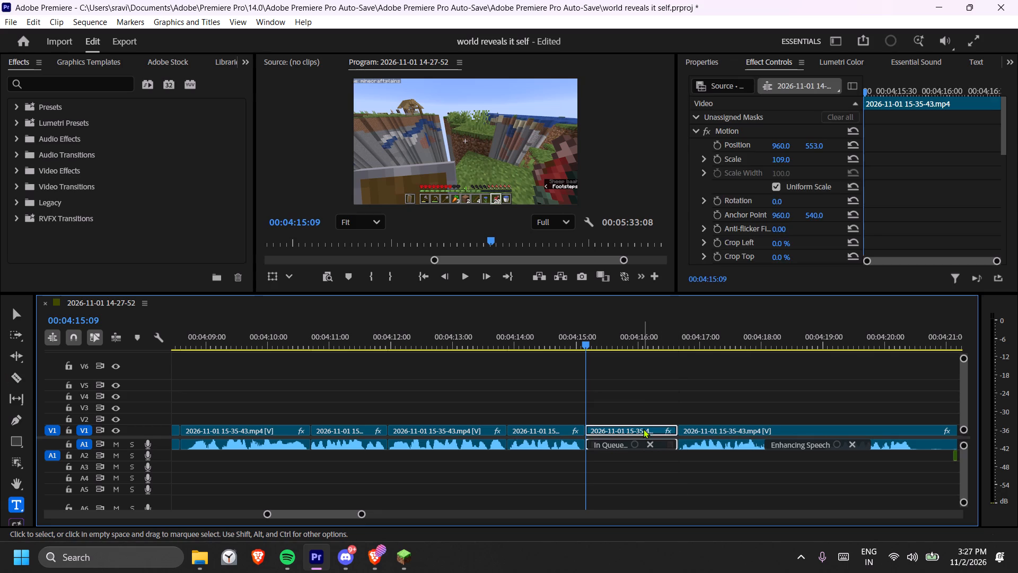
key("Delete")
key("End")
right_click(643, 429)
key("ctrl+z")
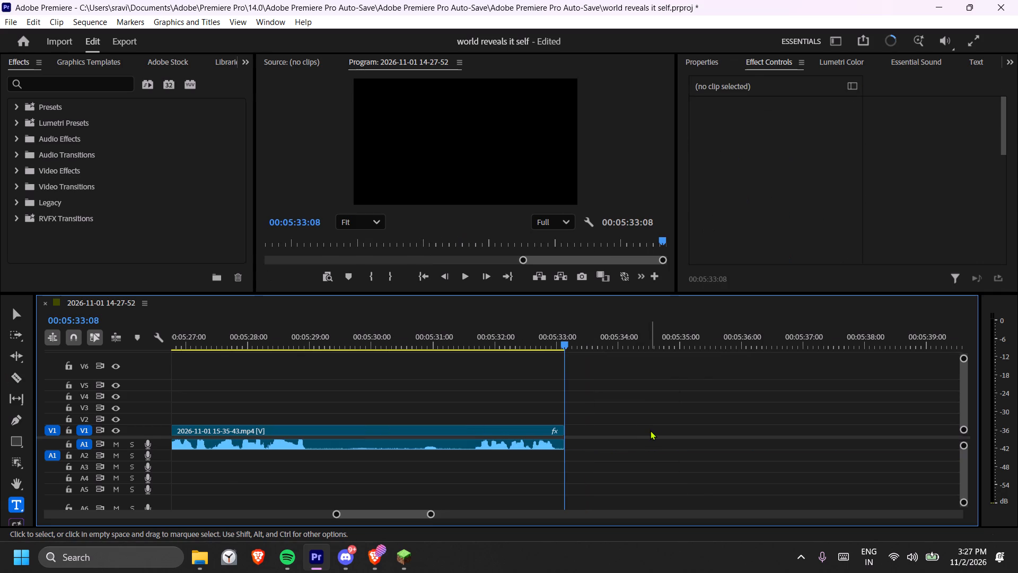
Return to the segment between 04:15:09 and about 04:16:39, delete it and close the gap.
scroll(647, 429, "up", 20)
scroll(647, 429, "up", 20)
scroll(647, 429, "up", 7)
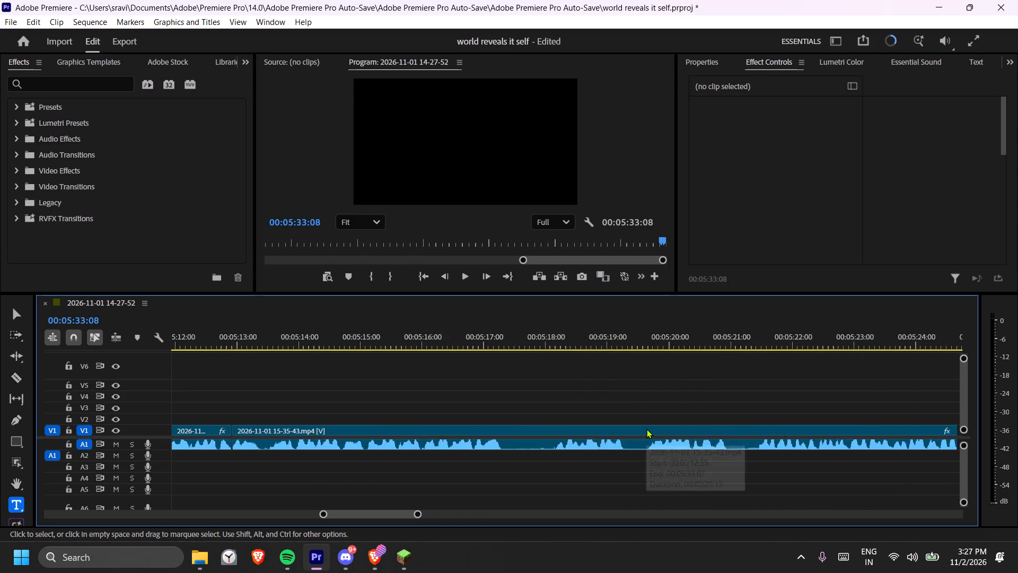
scroll(646, 429, "up", 20)
scroll(646, 429, "up", 8)
scroll(435, 374, "up", 8)
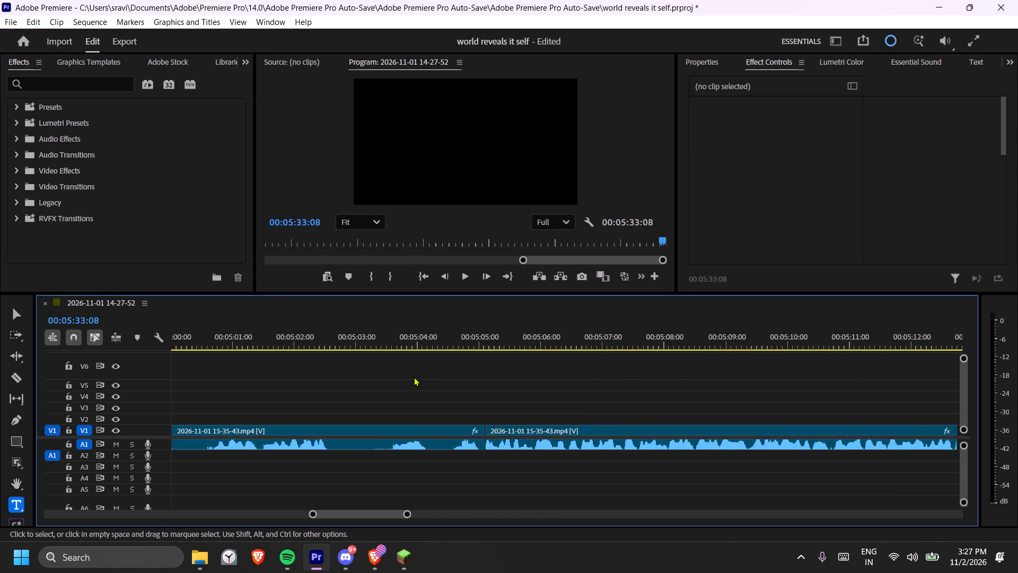
scroll(414, 377, "up", 4)
left_click(385, 338)
key("space")
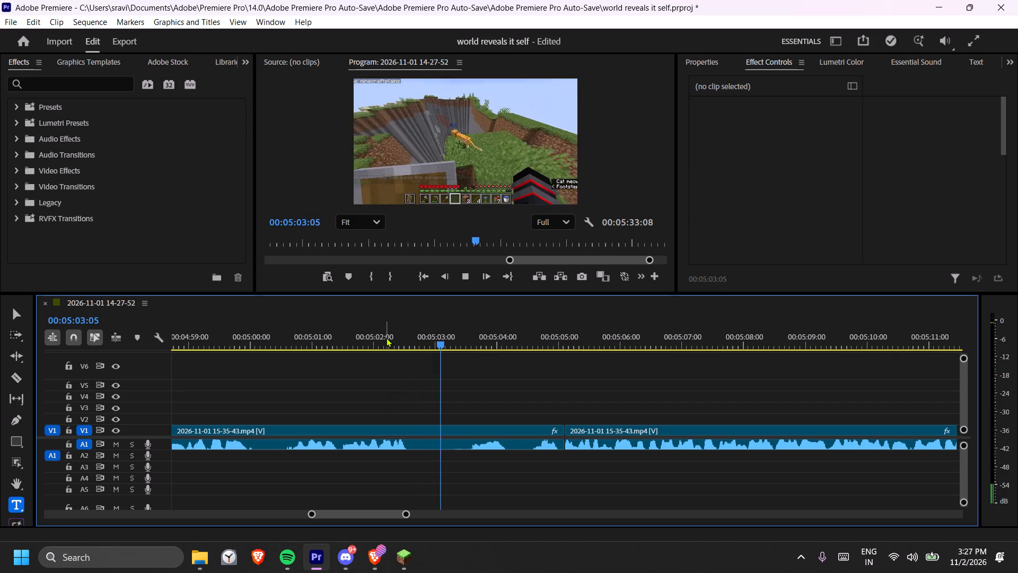
key("space")
scroll(523, 378, "up", 1)
left_click(524, 377)
type("--")
scroll(449, 378, "up", 14)
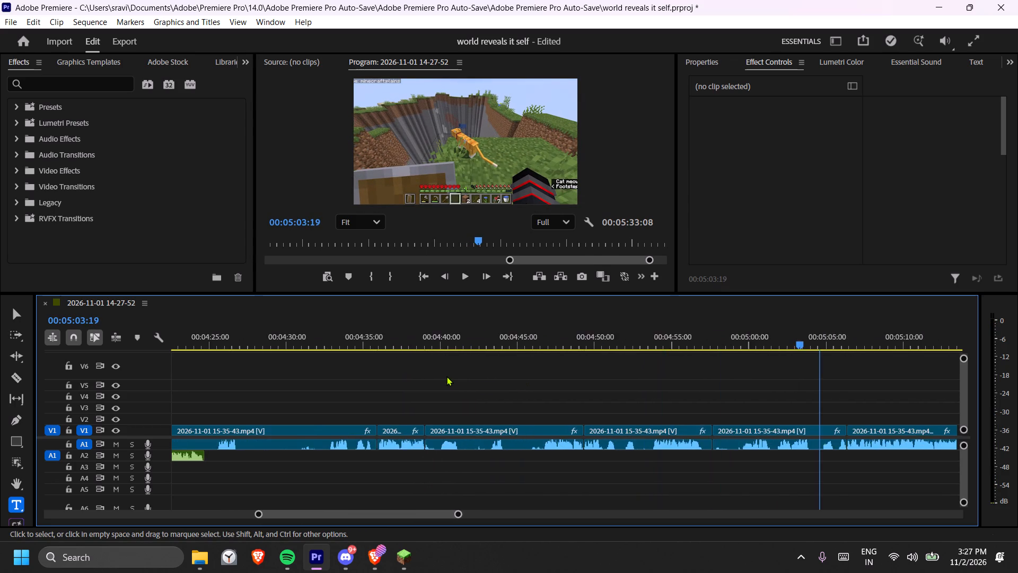
scroll(445, 376, "up", 8)
scroll(380, 356, "up", 7)
left_click_drag(345, 325, 347, 326)
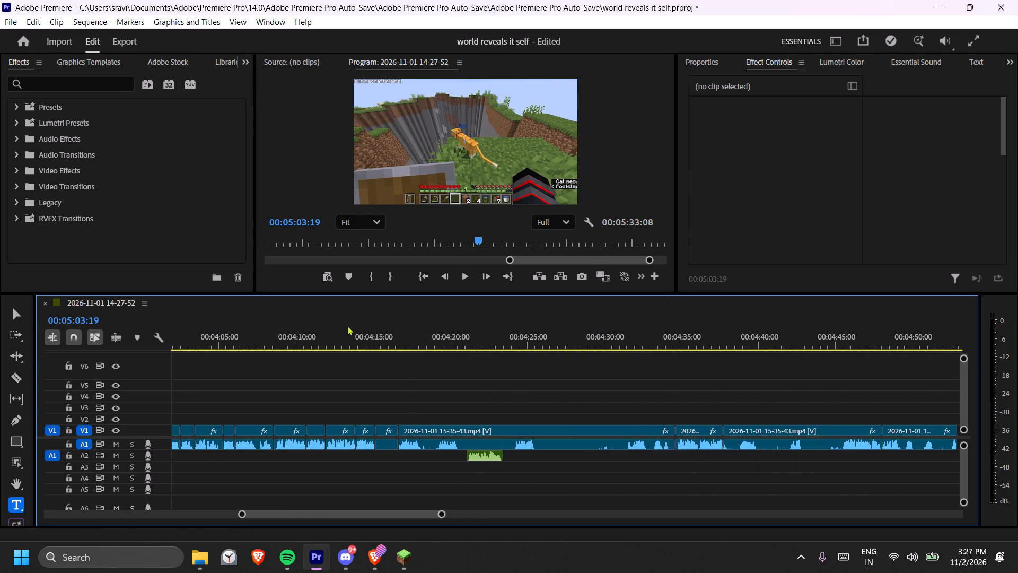
left_click_drag(347, 326, 374, 333)
left_click_drag(387, 405, 385, 453)
key("Delete")
right_click(390, 430)
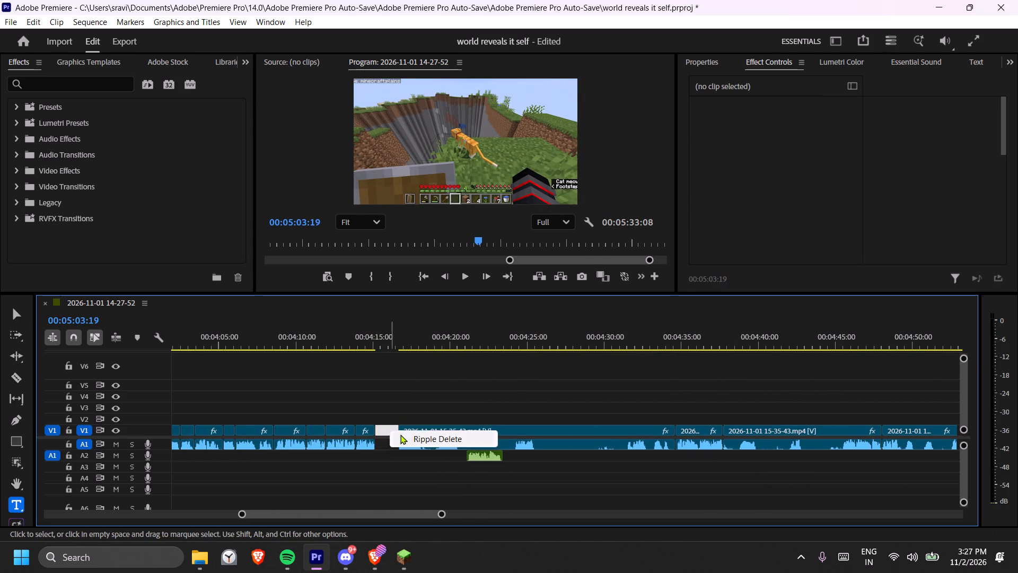
left_click(402, 435)
Review playback from about 04:14, cut out the silent stretch from 04:21:52 to about 04:22:40 and close the gap.
left_click_drag(354, 352, 354, 342)
left_click(359, 333)
key("space")
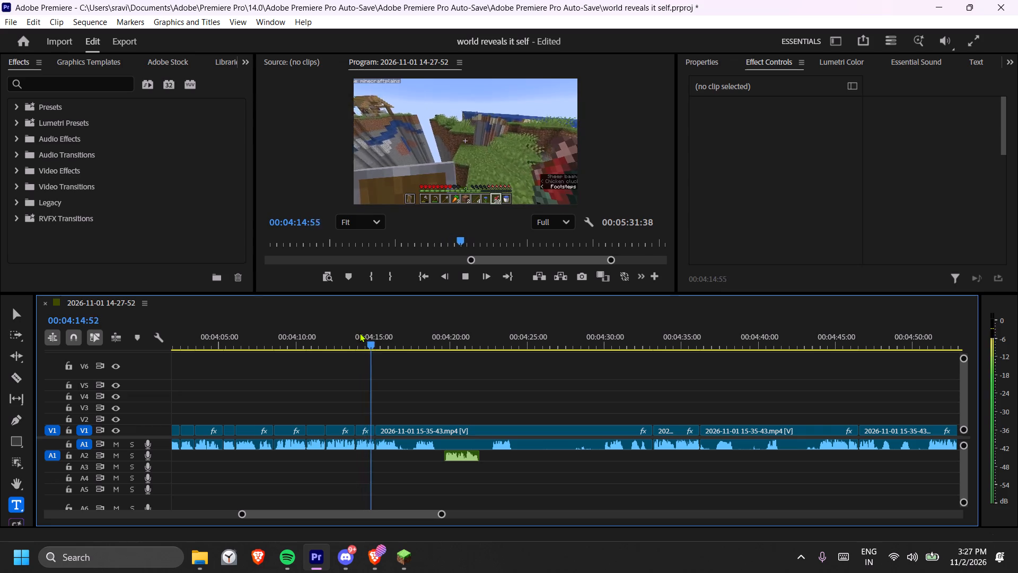
key("space")
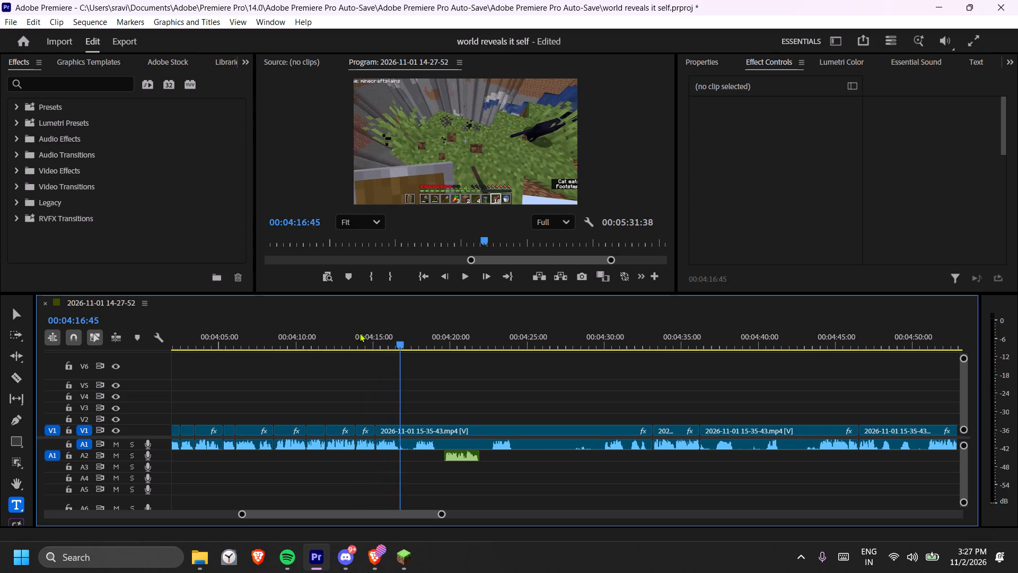
key("space")
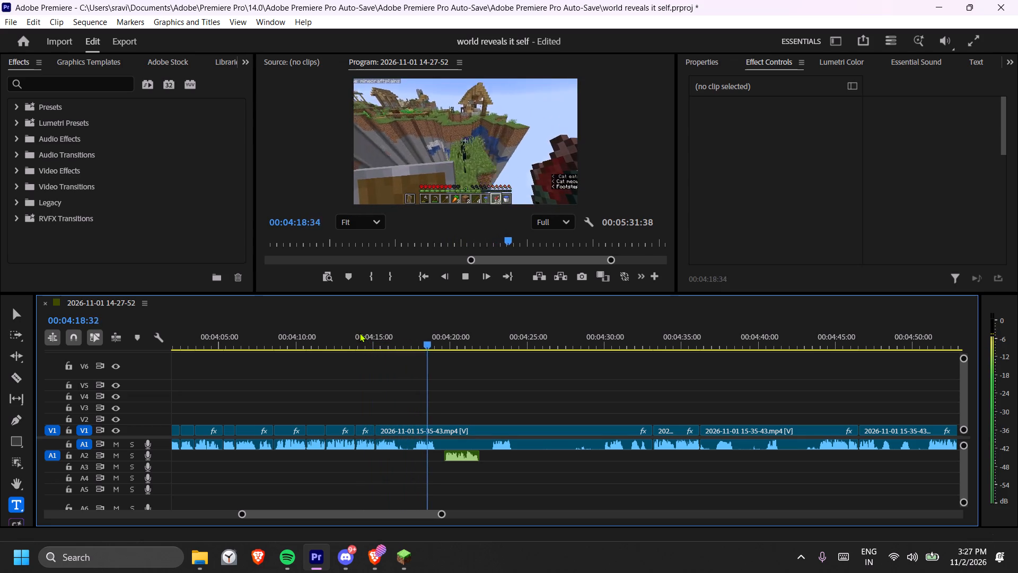
key("space")
key("space")
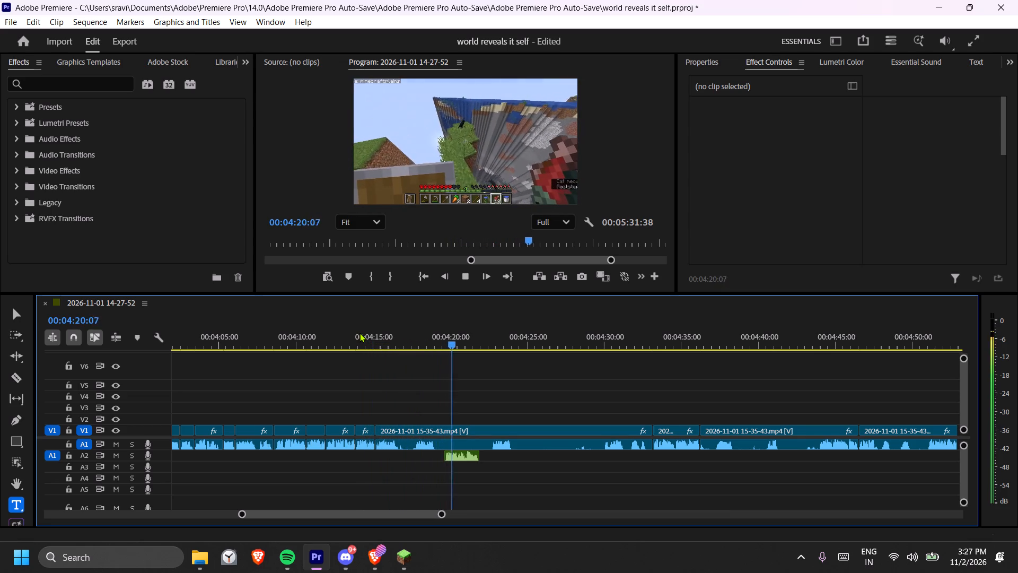
key("space")
key("space")
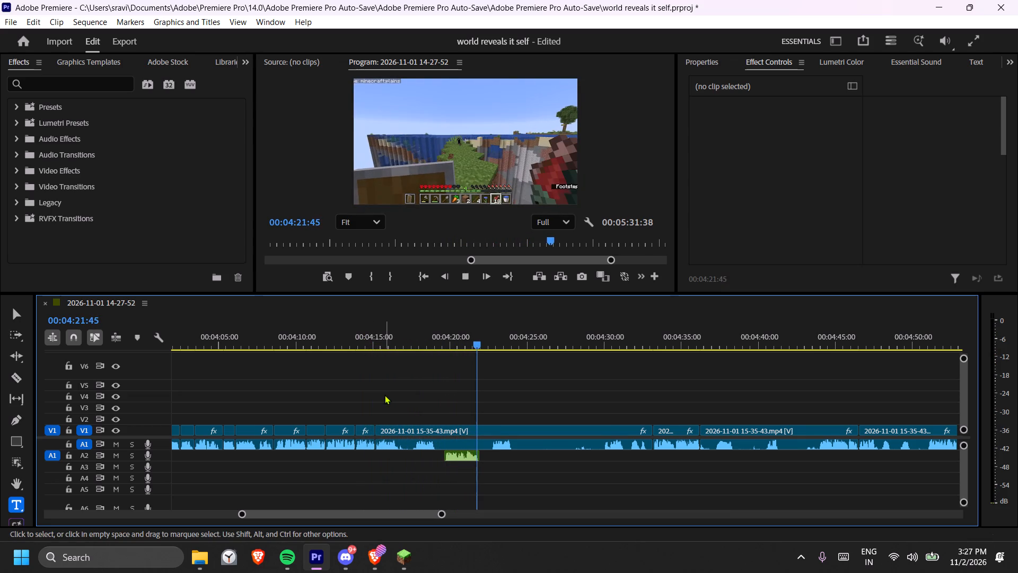
key("space")
key("c")
left_click(480, 443)
left_click(493, 442)
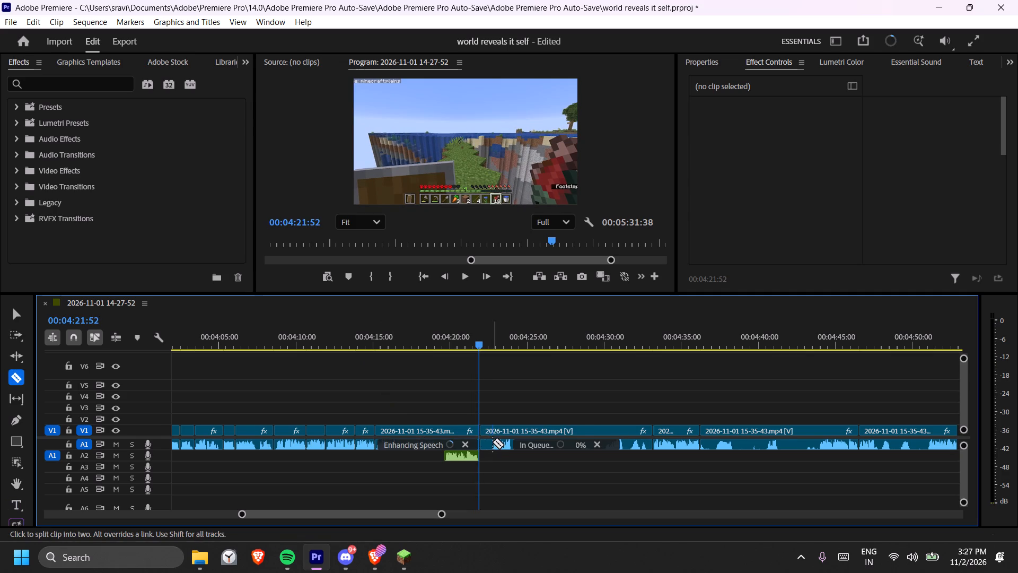
key("t")
left_click(487, 432)
key("Delete")
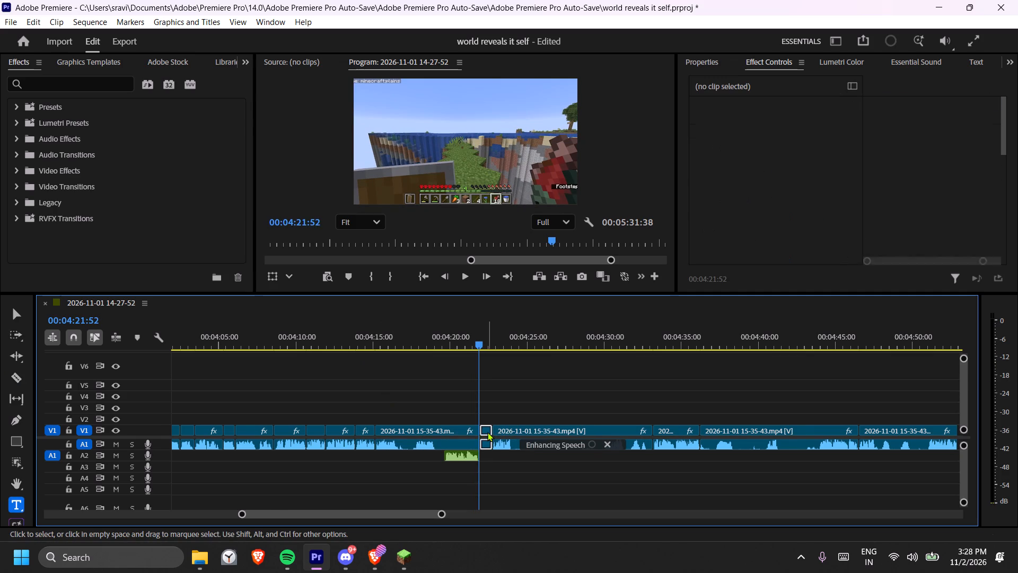
right_click(486, 432)
left_click(505, 440)
Play on from the latest cut to 04:32:28 and save the project.
key("space")
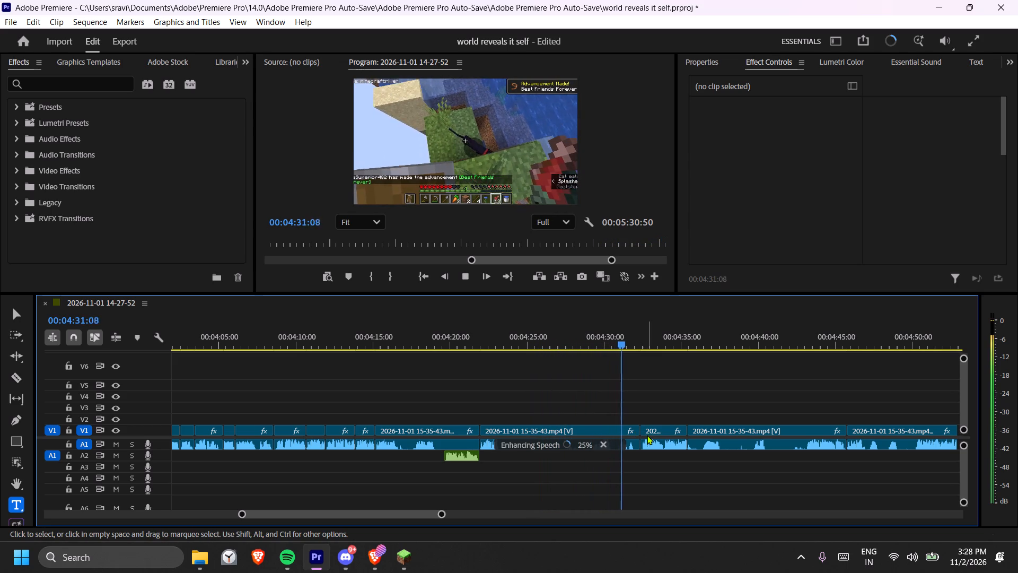
key("space")
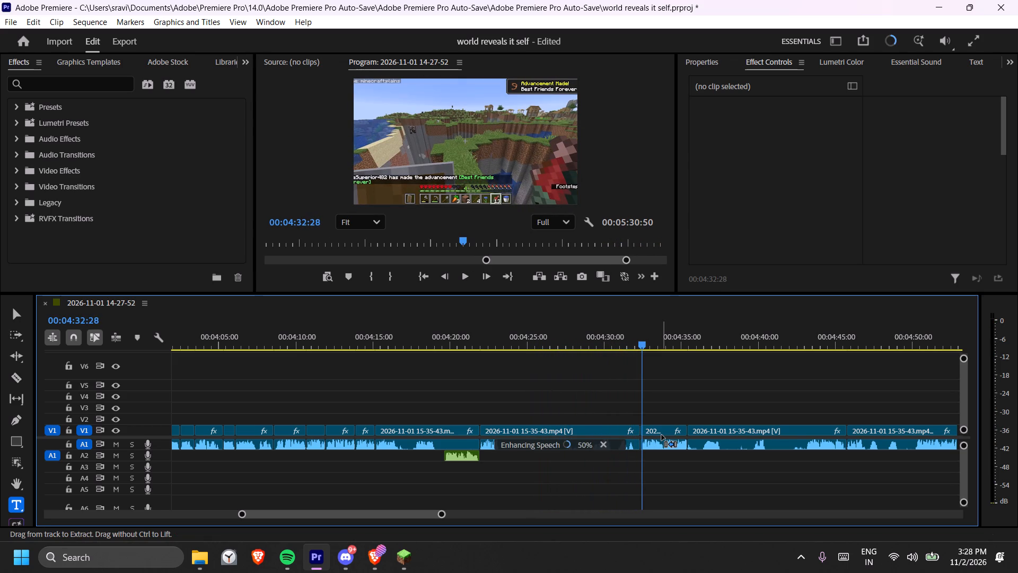
key("ctrl+s")
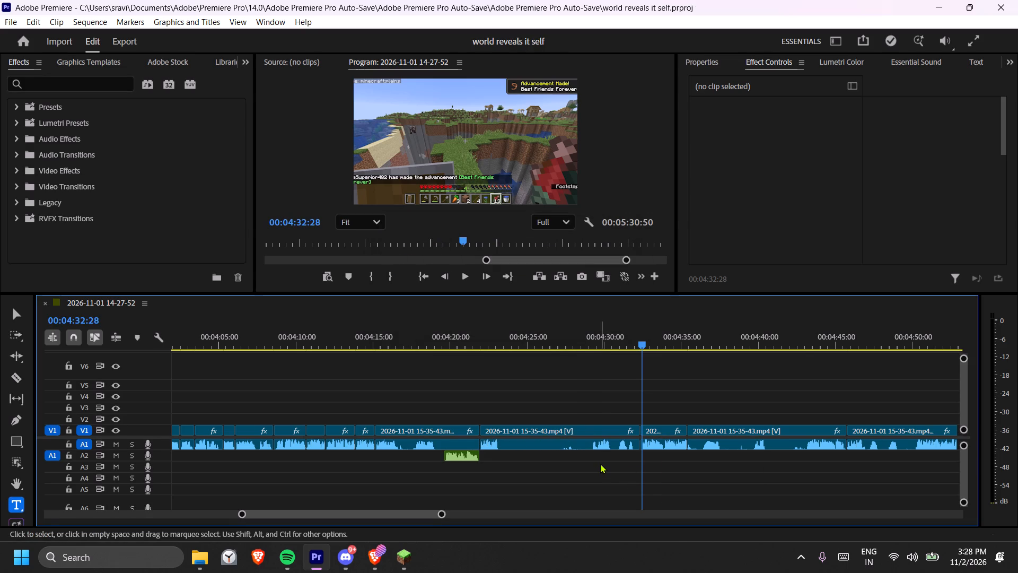
Replay the speech near 04:29 and split the clip at about 04:29:10 and at 04:23:17, around the quiet stretch.
left_click(597, 341)
key("space")
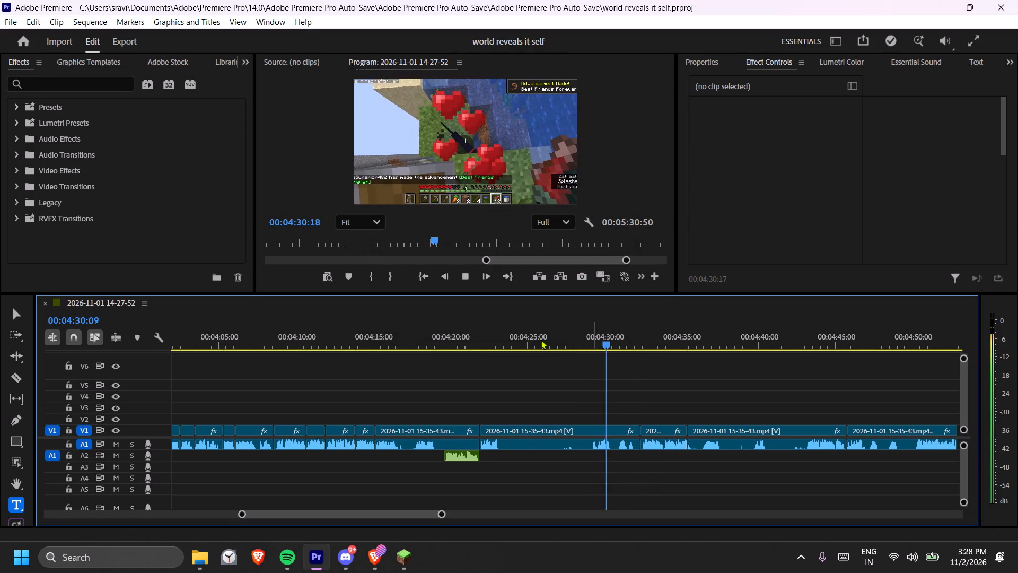
left_click_drag(494, 340, 502, 340)
key("c")
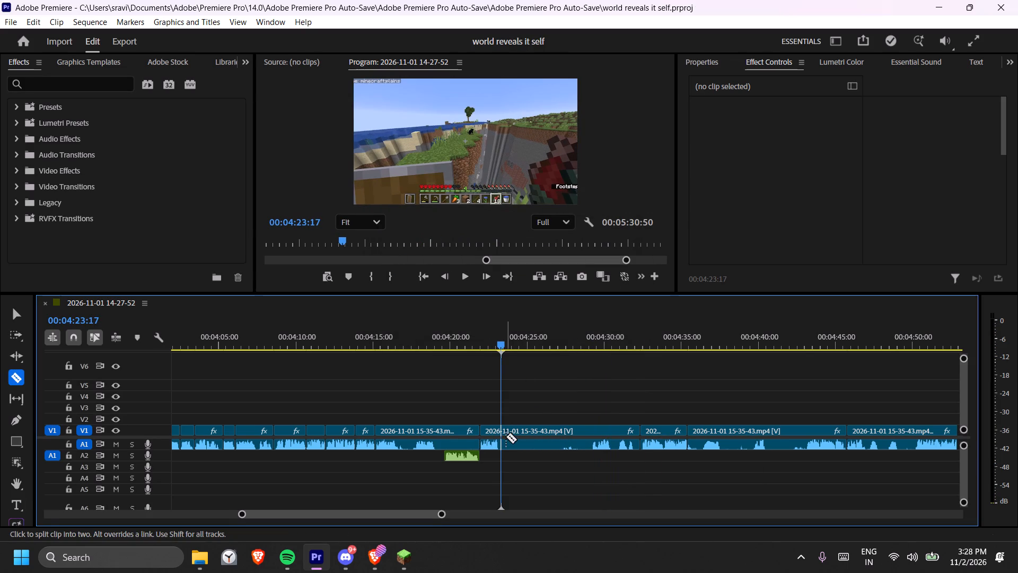
left_click(503, 437)
left_click(591, 441)
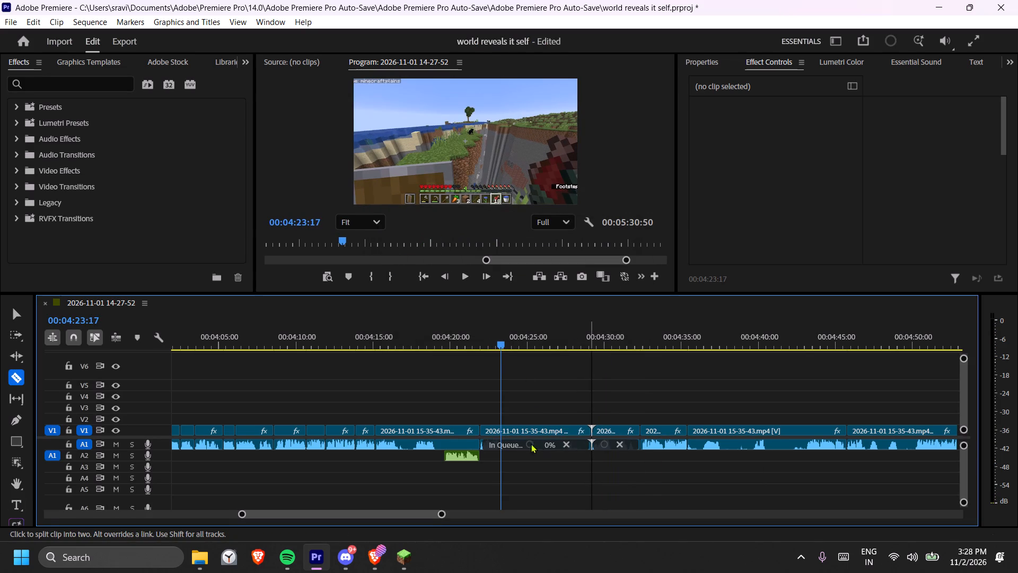
left_click(500, 438)
left_click(500, 444)
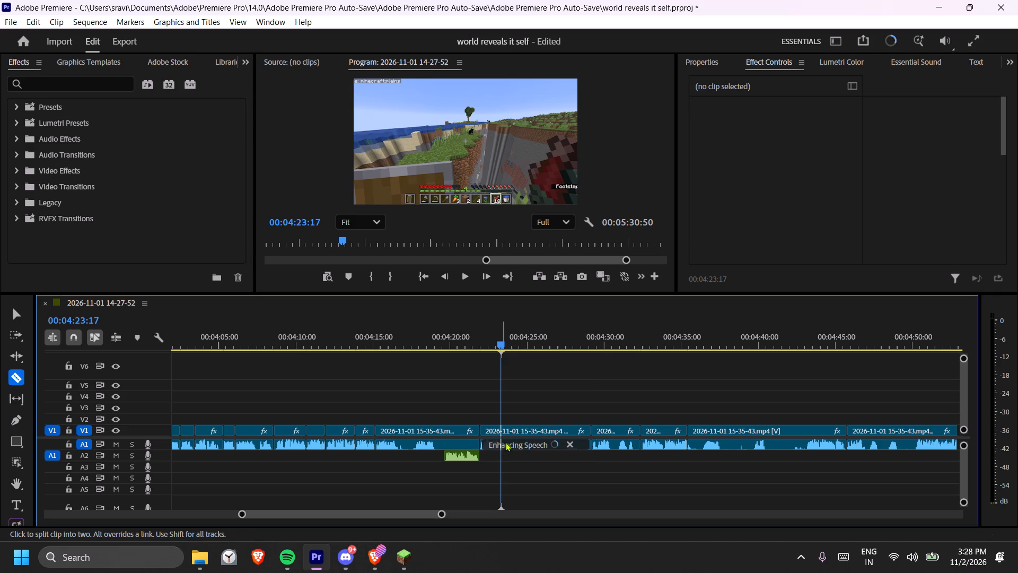
key("t")
left_click(533, 429)
key("c")
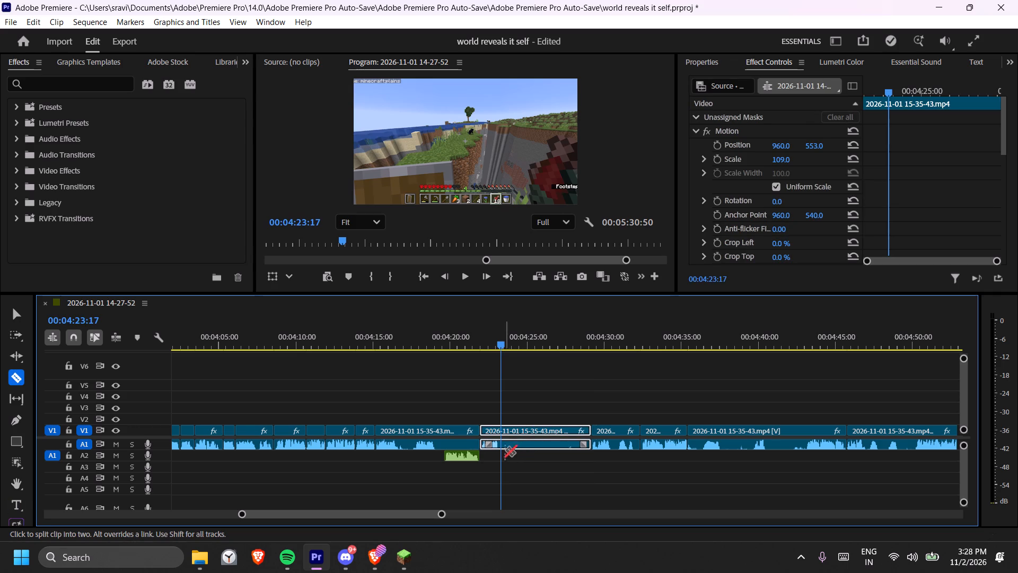
left_click(503, 443)
Set the speed of the quiet segment starting at 04:23:17 to 200% and close the gap behind it.
key("t")
left_click(542, 434)
right_click(542, 433)
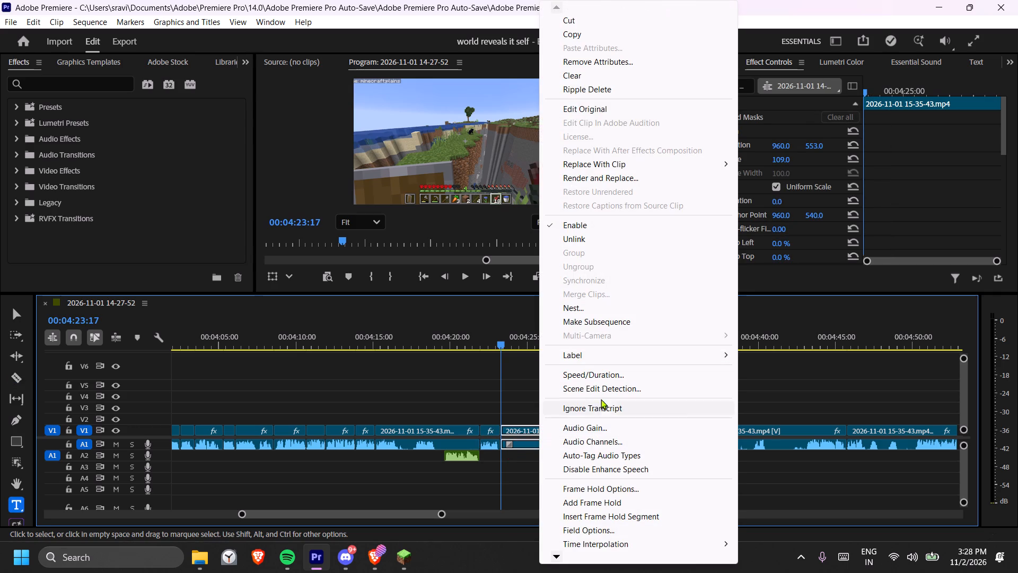
left_click(600, 380)
key("ctrl+a")
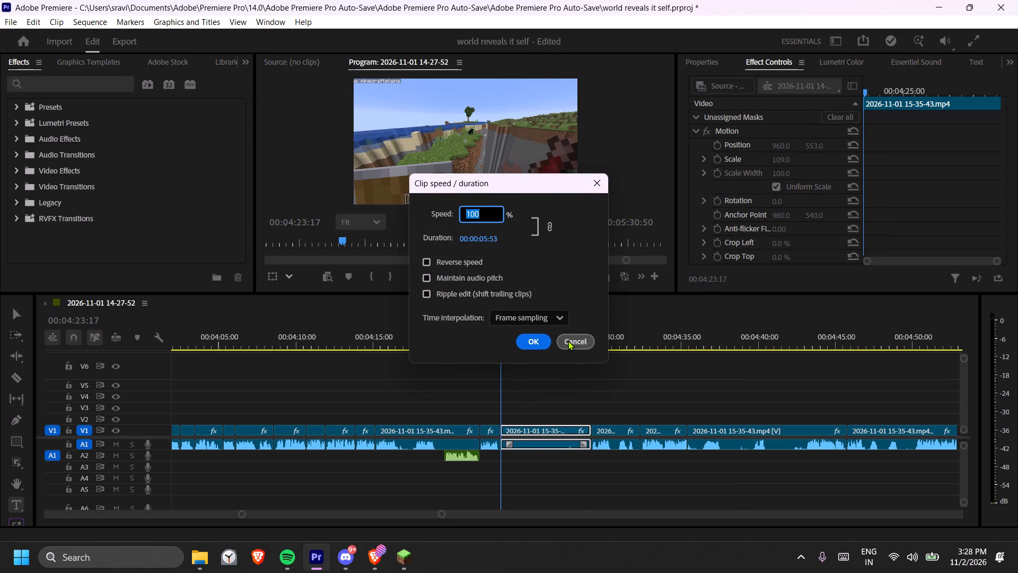
key("BackSpace")
type("200")
key("Return")
right_click(563, 433)
left_click(584, 439)
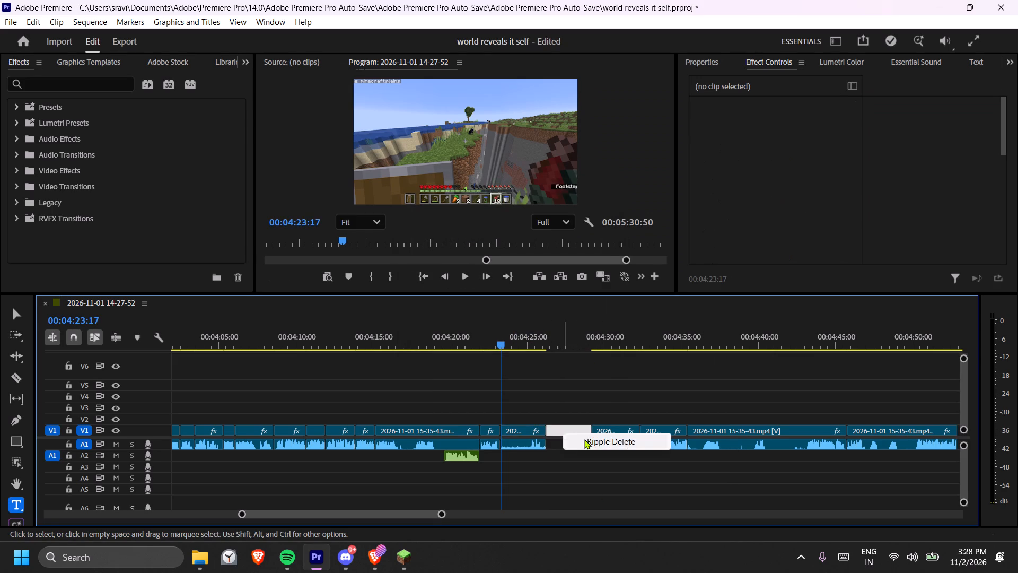
Play on from about 04:25, cut out the quiet stretch from 04:34:45 to about 04:36:43 and close the gap.
left_click(525, 344)
key("space")
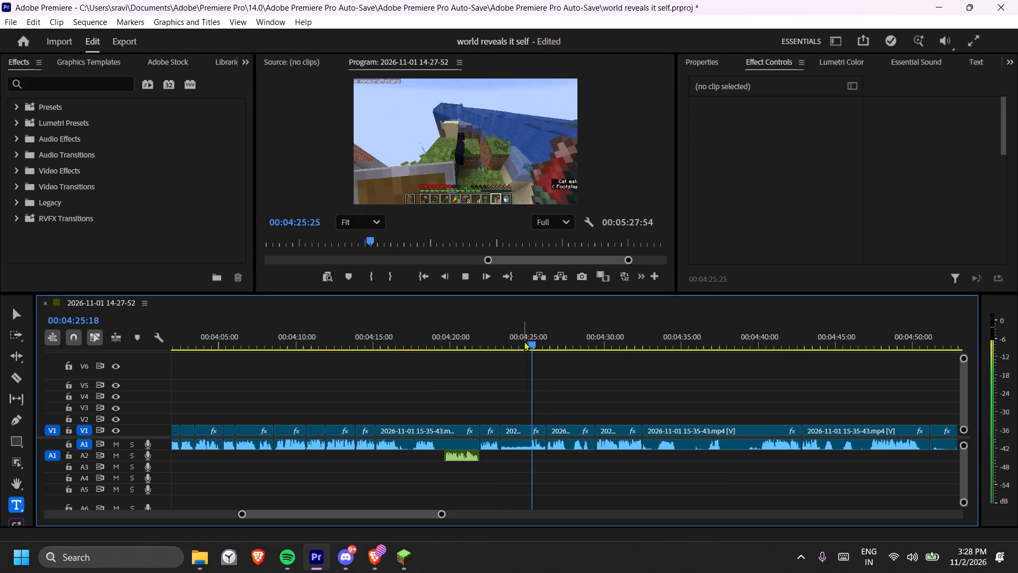
scroll(496, 402, "down", 2)
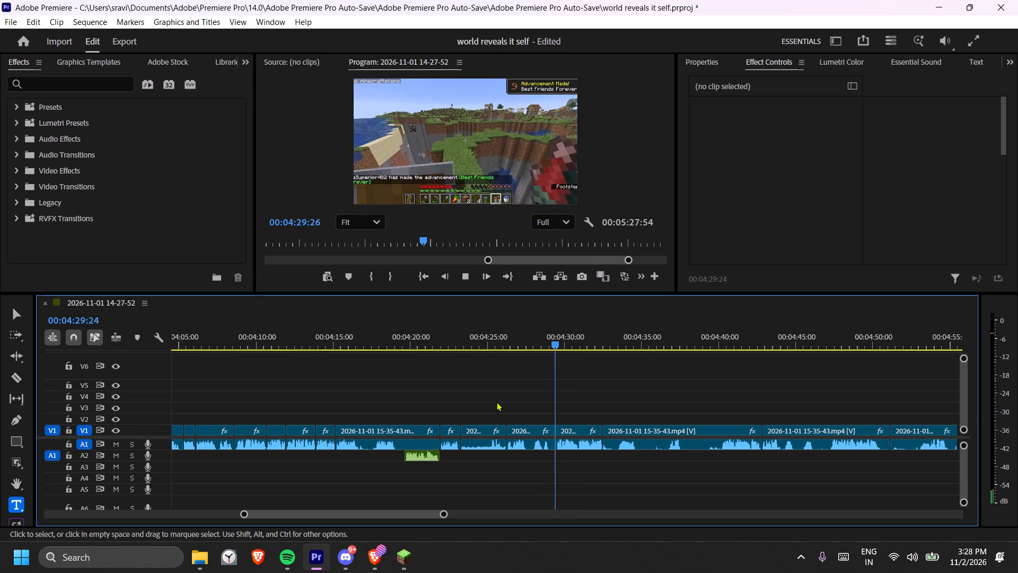
scroll(496, 403, "down", 4)
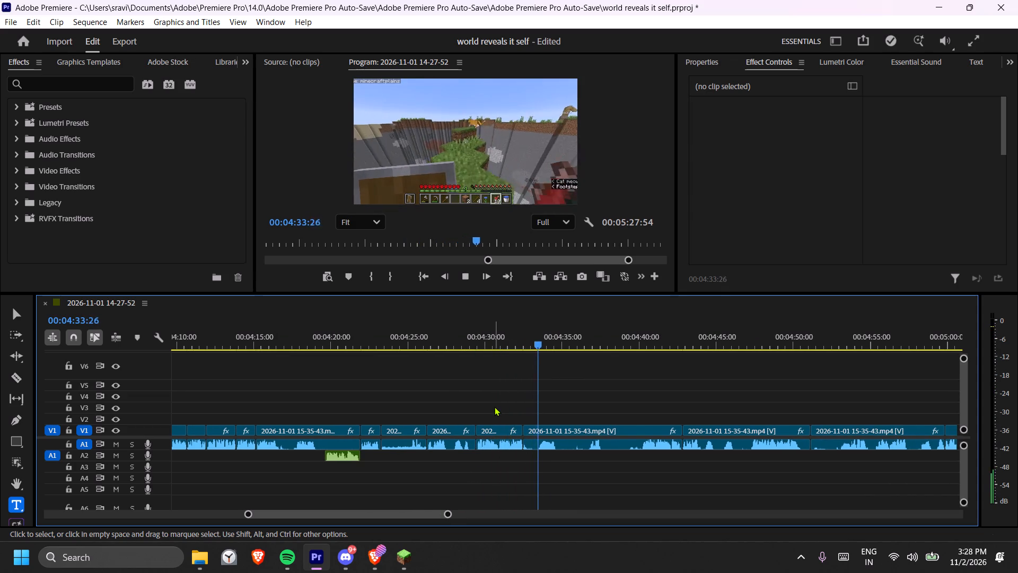
left_click_drag(664, 343, 558, 354)
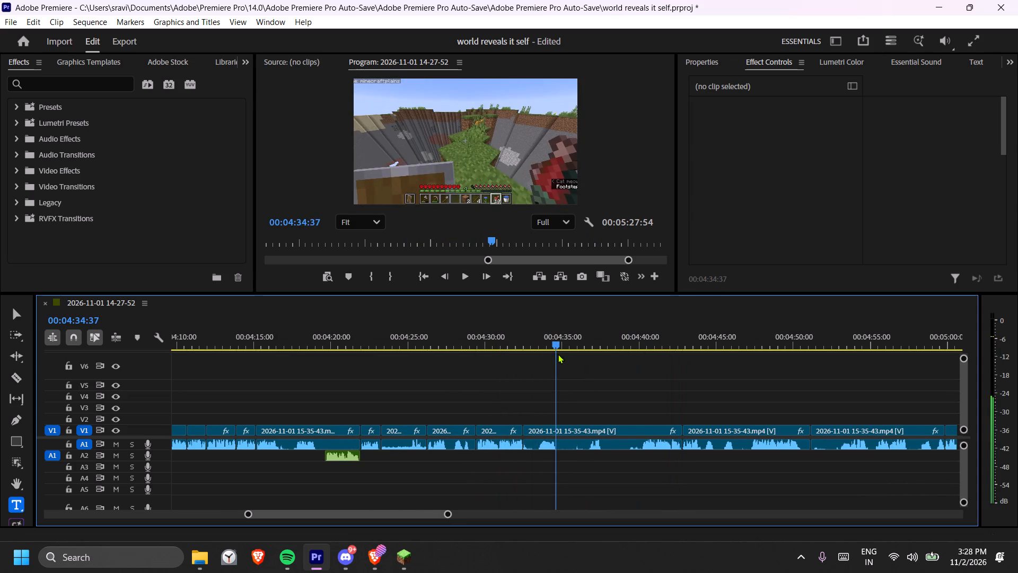
left_click_drag(558, 354, 559, 354)
key("c")
left_click(561, 441)
left_click(560, 445)
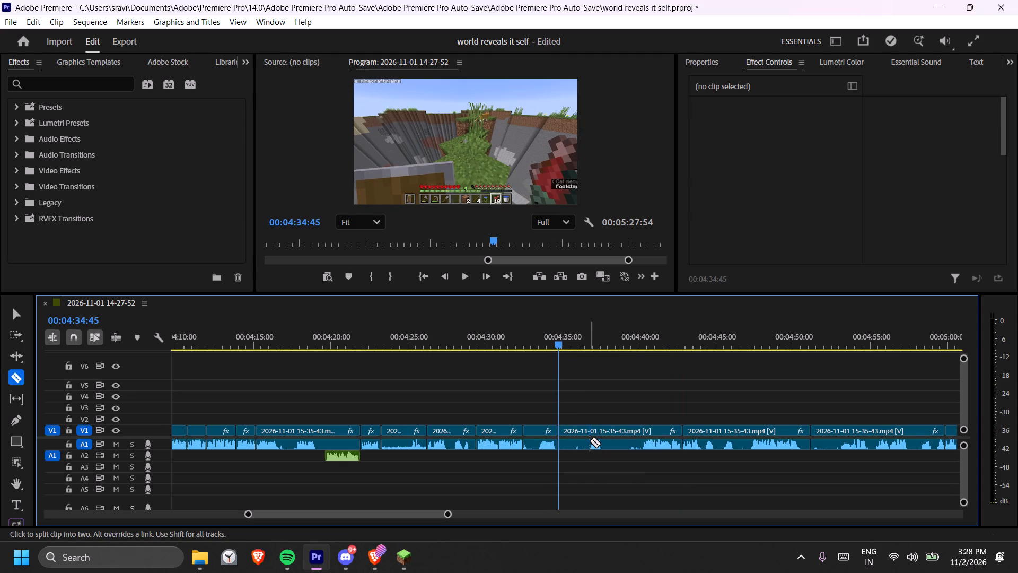
left_click(589, 441)
key("t")
left_click_drag(575, 411, 572, 446)
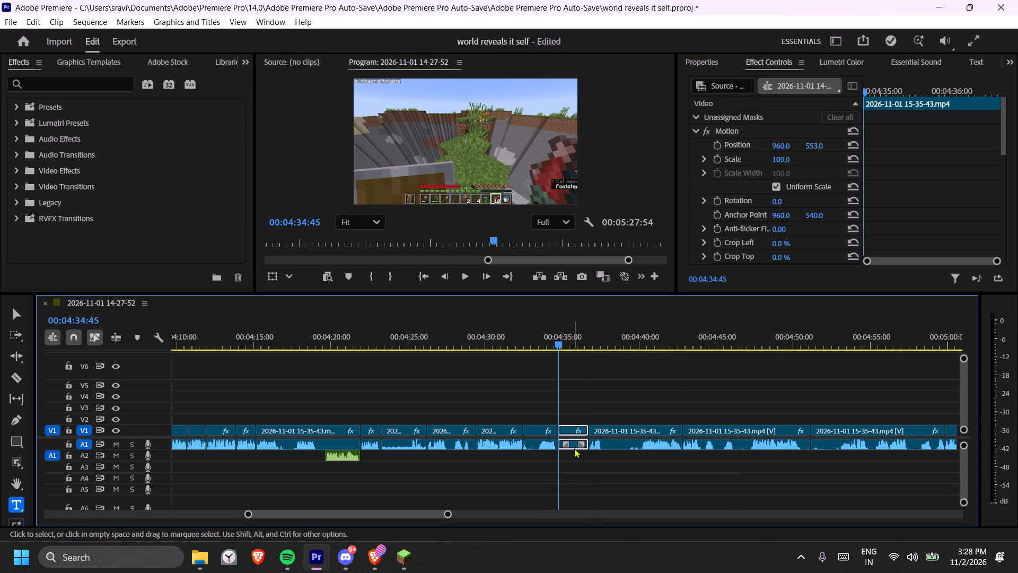
key("Delete")
right_click(579, 432)
left_click(599, 438)
Play on from the latest cut, remove the quiet stretch from 04:35:39 to about 04:37:56 and close the gap.
key("space")
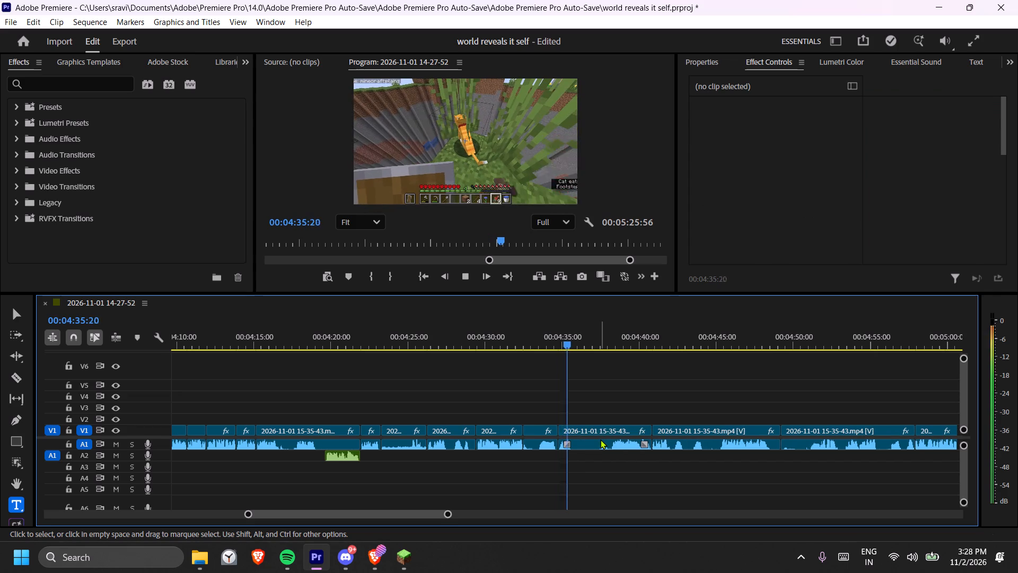
key("space")
key("c")
left_click(573, 440)
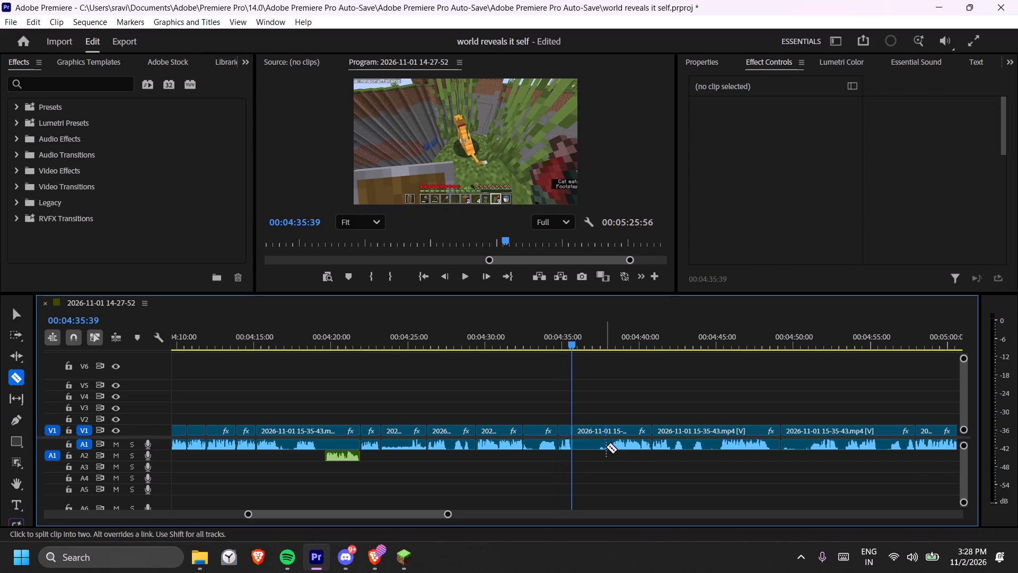
left_click(607, 446)
key("t")
left_click_drag(590, 414, 585, 445)
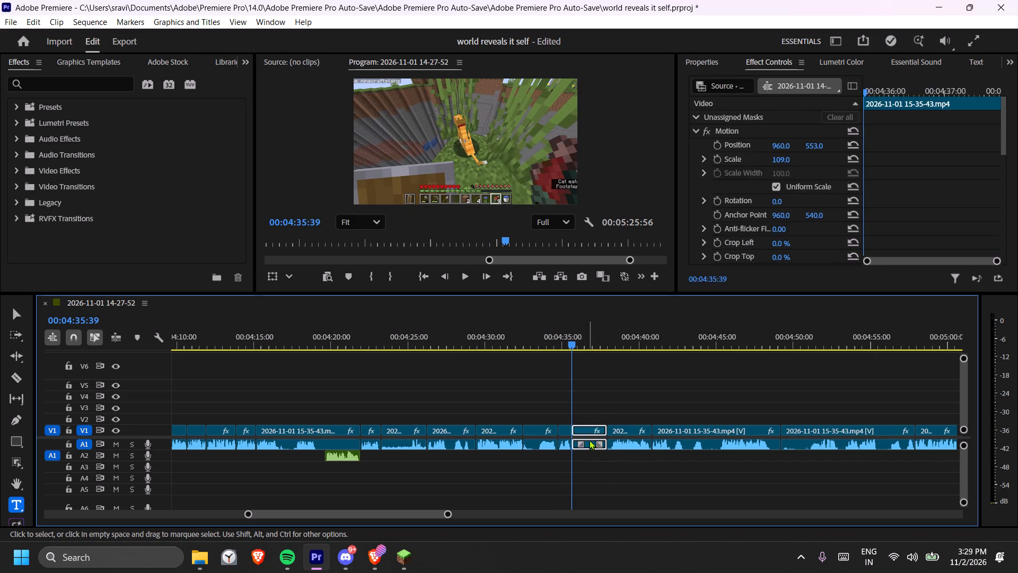
key("Delete")
right_click(590, 435)
left_click(608, 439)
Play on to 04:46:21, delete the footage from there to about 04:48:37 across the clip boundary, and close the gap.
key("space")
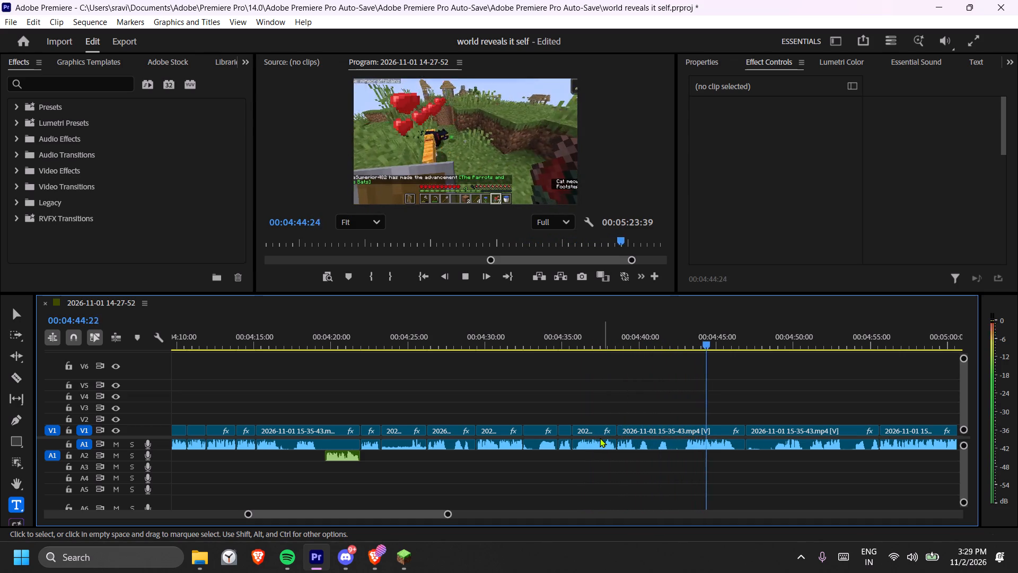
key("space")
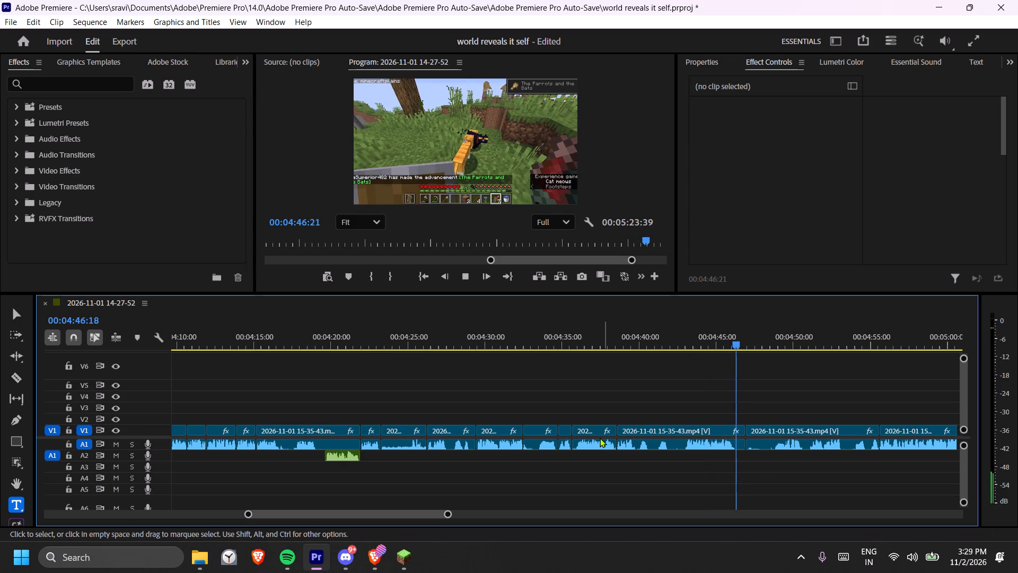
key("c")
left_click(739, 442)
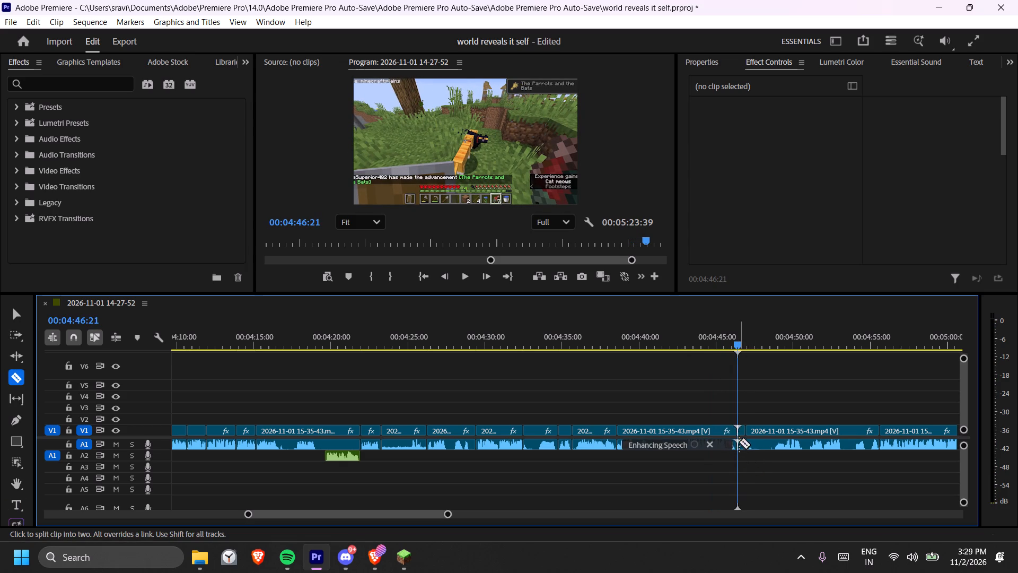
key("t")
left_click(740, 435)
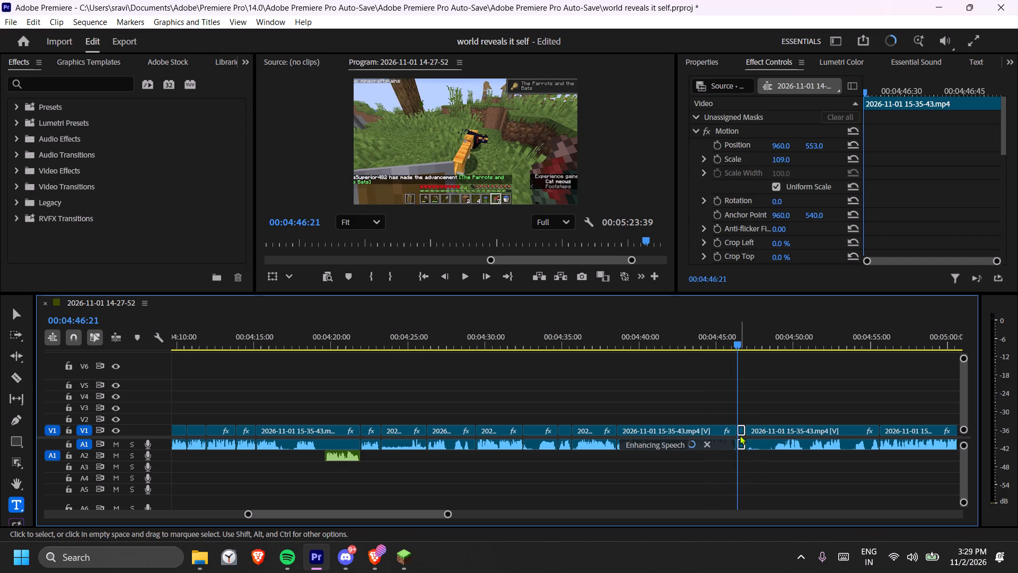
key("Delete")
key("c")
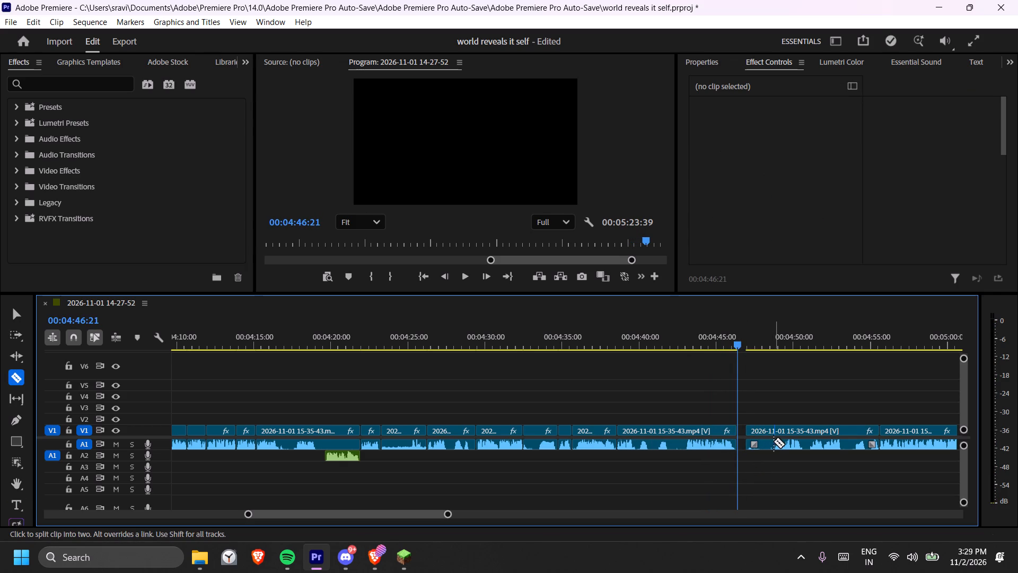
left_click(773, 441)
key("t")
left_click(756, 434)
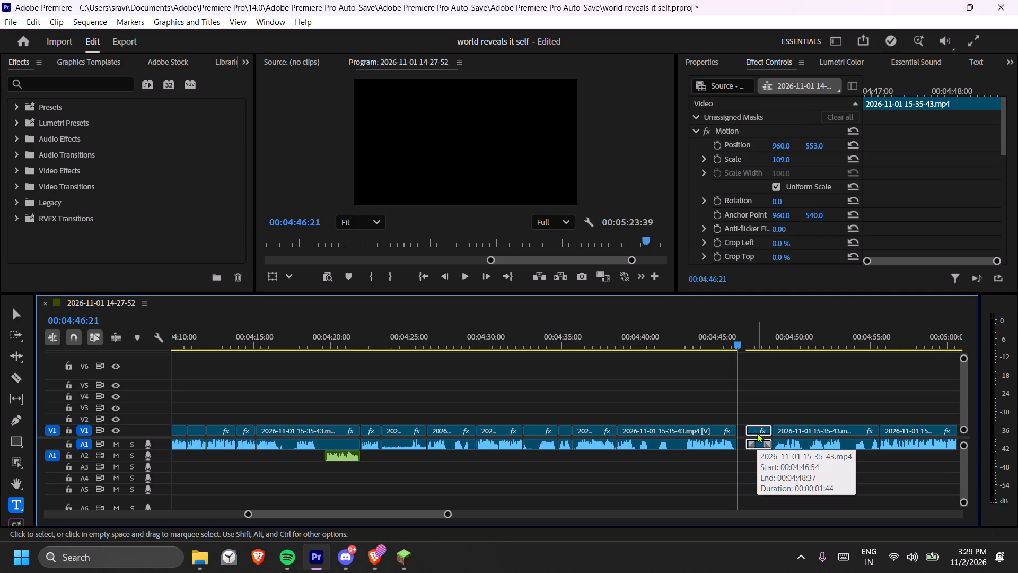
key("Delete")
right_click(751, 433)
left_click(765, 440)
Play on to 04:48:27, split the clip there, delete its remainder up to the following clip and close the gap.
key("space")
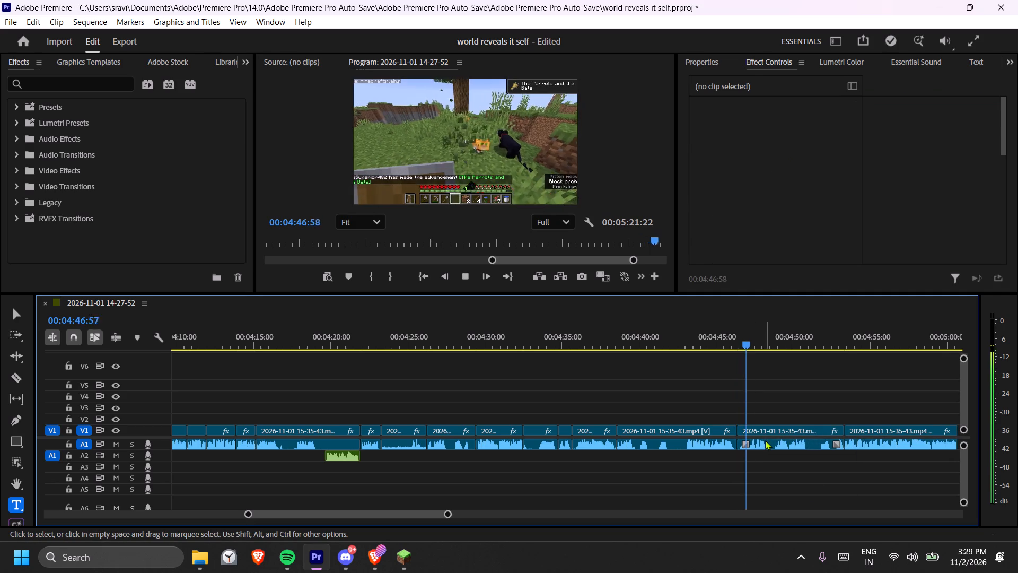
key("space")
key("space")
key("space")
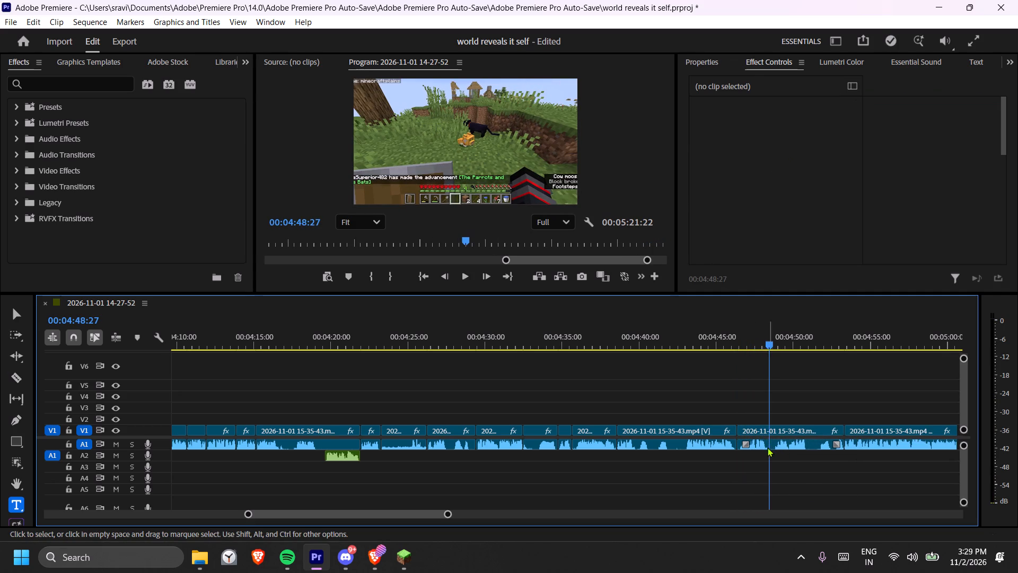
key("c")
left_click(769, 442)
left_click(787, 404)
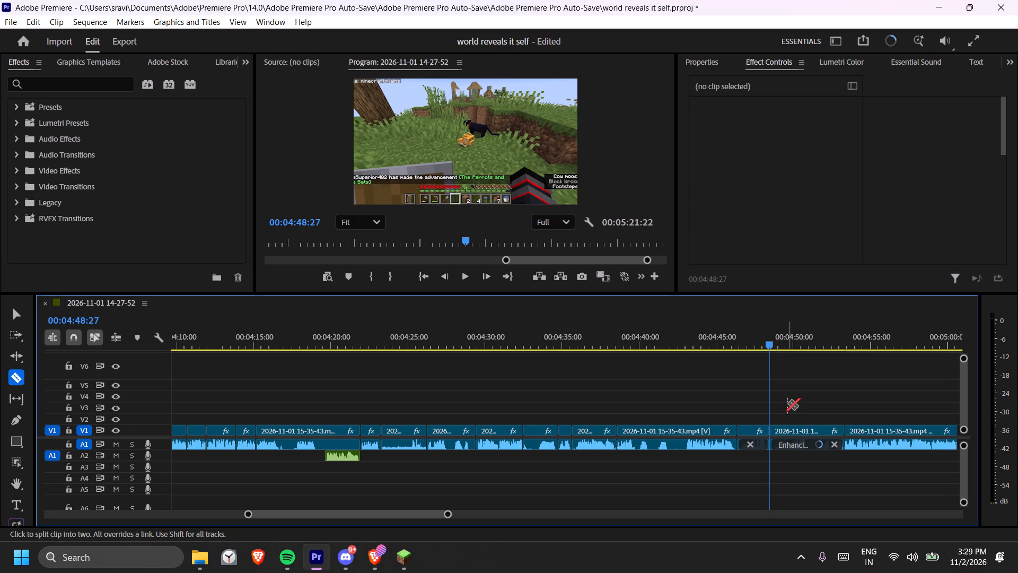
key("t")
left_click_drag(793, 403, 815, 457)
key("Delete")
right_click(817, 429)
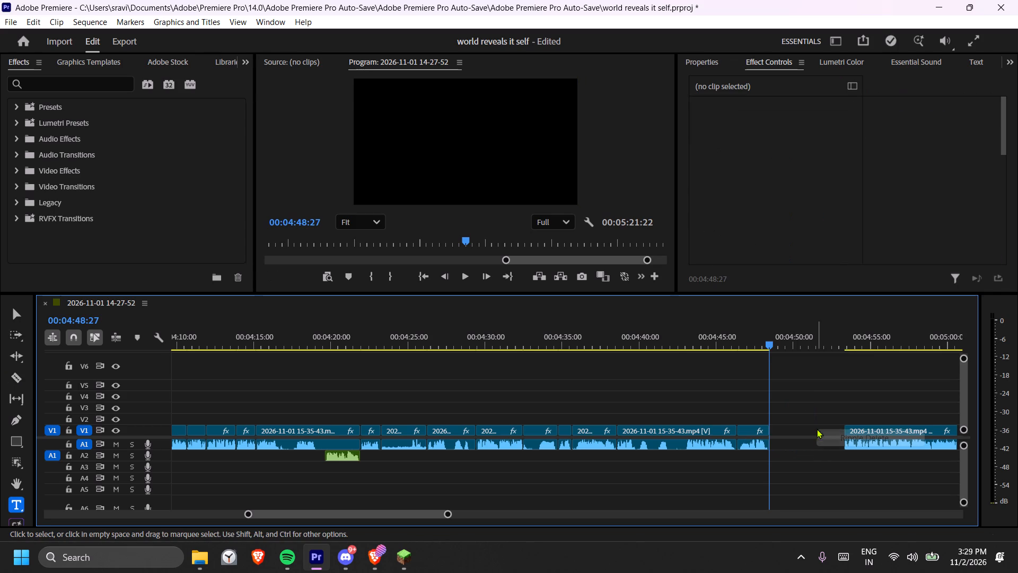
left_click(831, 433)
Play on from the latest cut to 04:57:41 to check the speech across the clip boundary.
key("space")
scroll(685, 436, "down", 5)
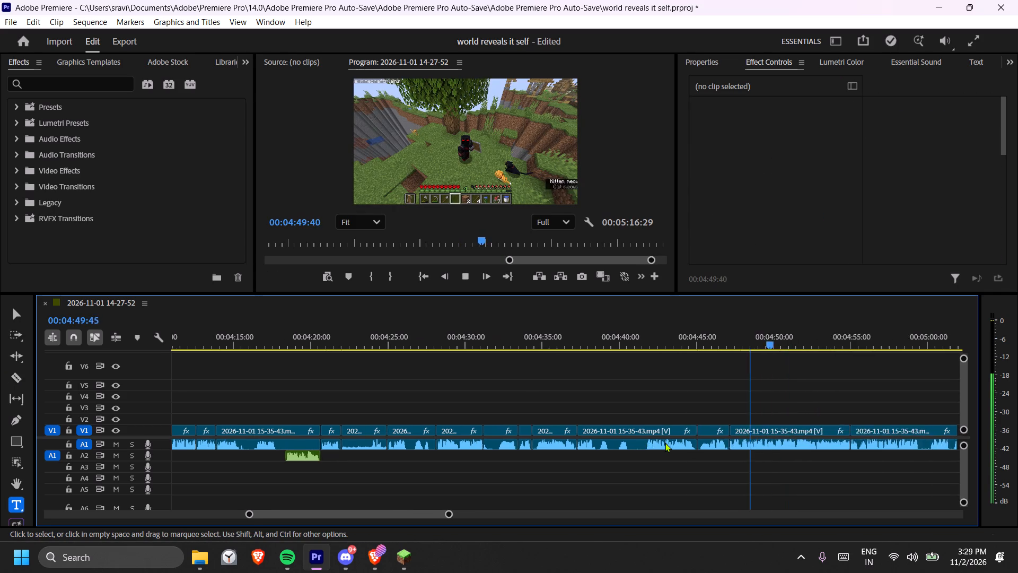
scroll(665, 442, "down", 4)
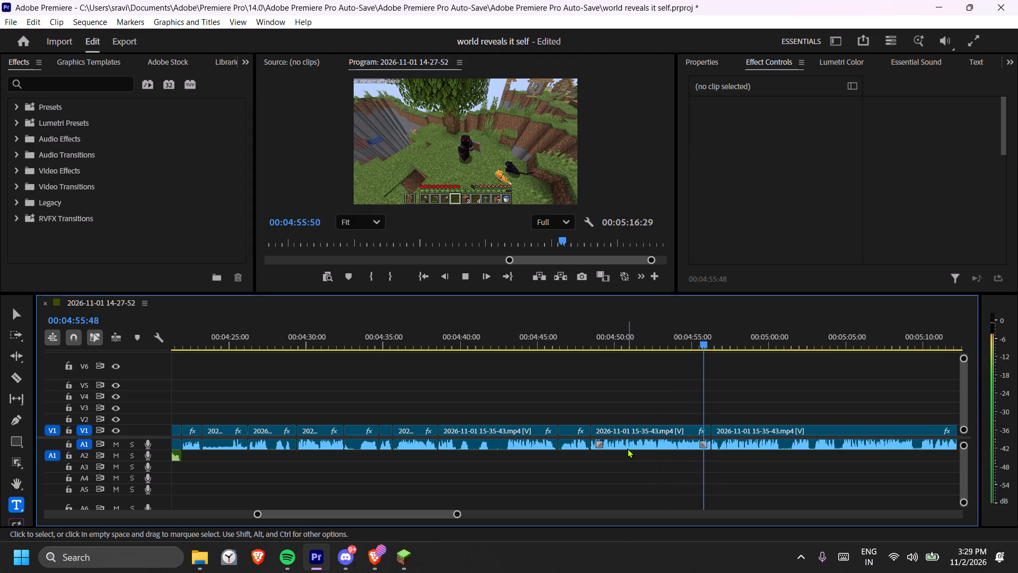
scroll(596, 441, "down", 4)
key("space")
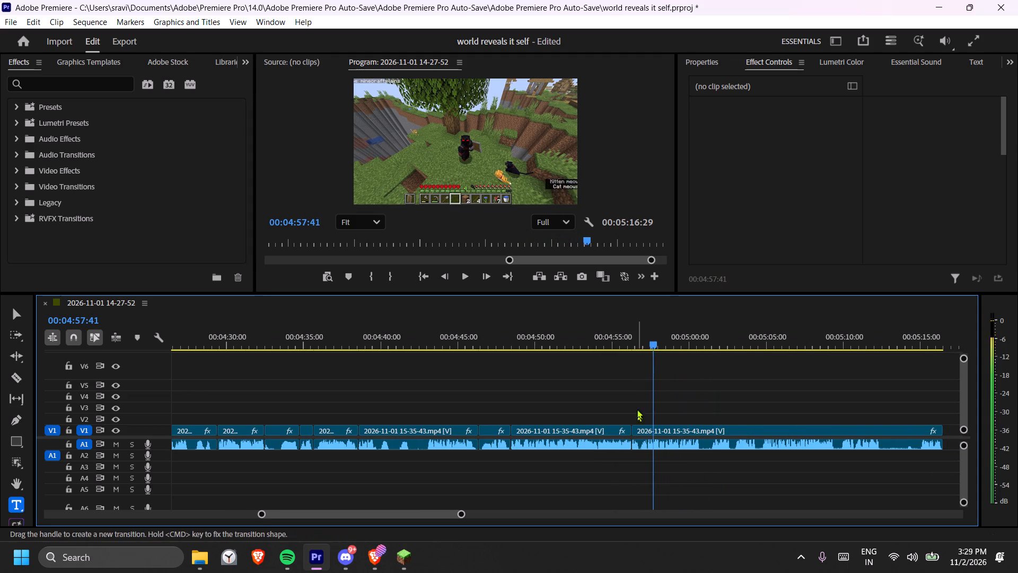
Split the final clip at 04:56:53, delete its opening piece from 04:56:16 and close the gap.
left_click(645, 342)
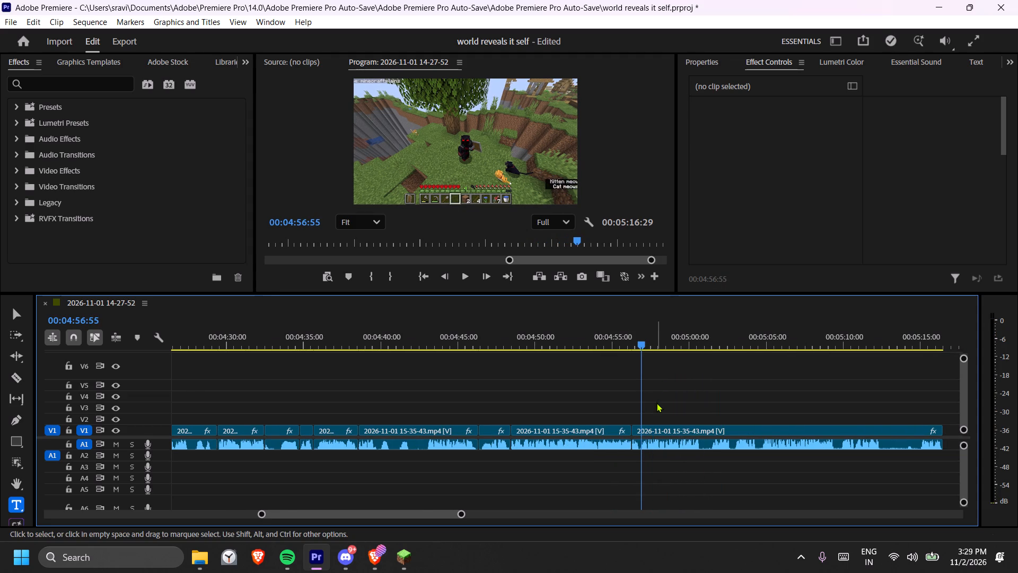
key("equal")
key("equal")
key("equal")
key("space")
key("space")
left_click(560, 332)
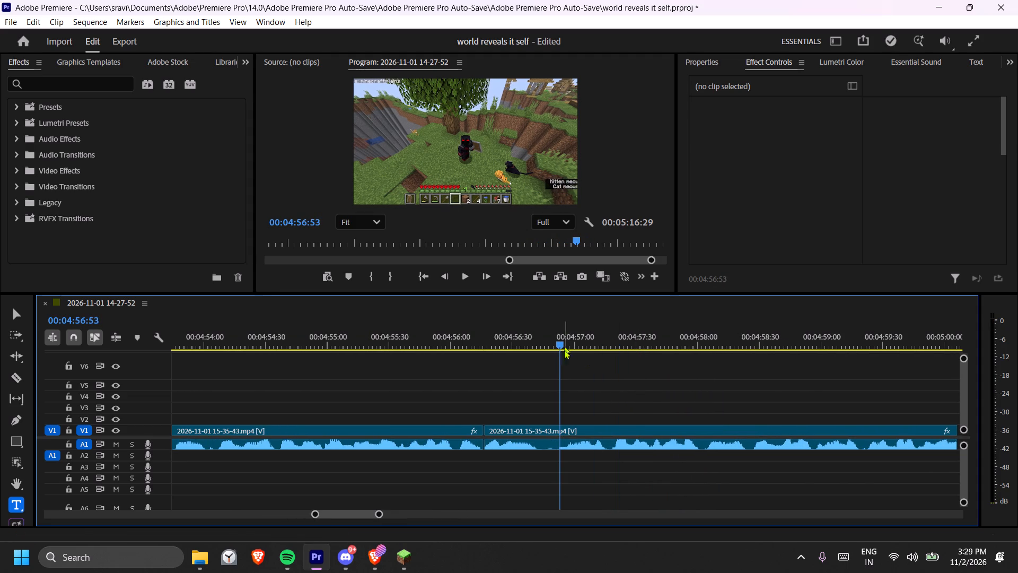
key("c")
left_click(564, 437)
left_click(563, 444)
key("t")
left_click_drag(528, 385, 524, 423)
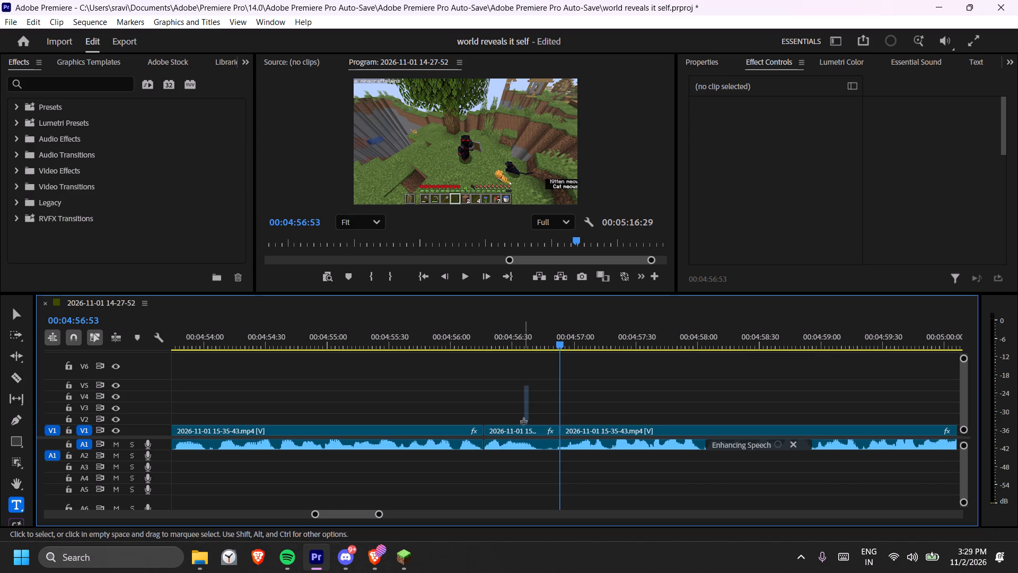
left_click_drag(524, 423, 524, 447)
key("Delete")
right_click(523, 422)
right_click(533, 429)
left_click(551, 436)
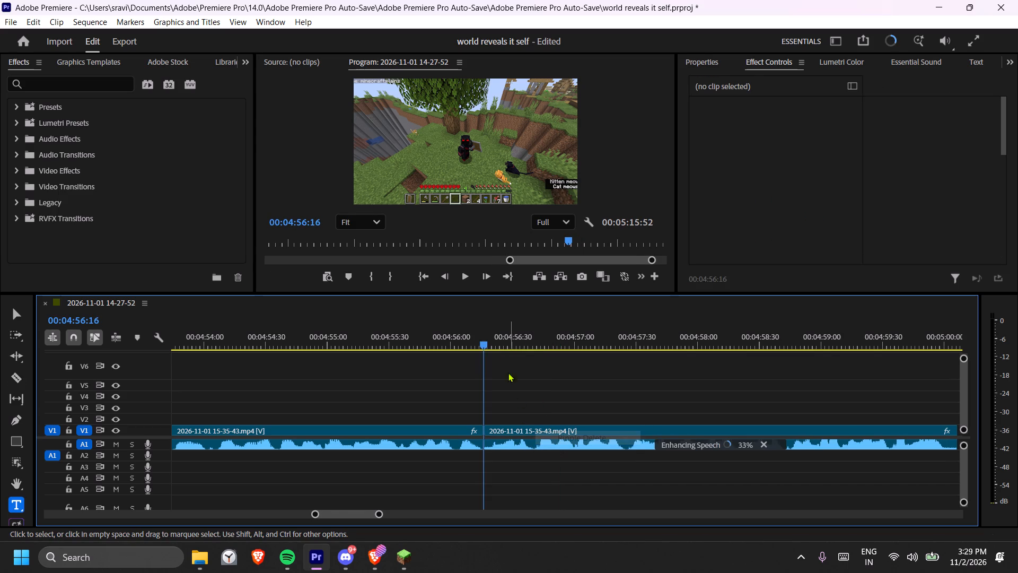
Review the footage up to 05:09:00, cut out the stretch from 05:00:03 to about 05:00:55 and close the gap.
left_click(465, 329)
key("space")
type("--")
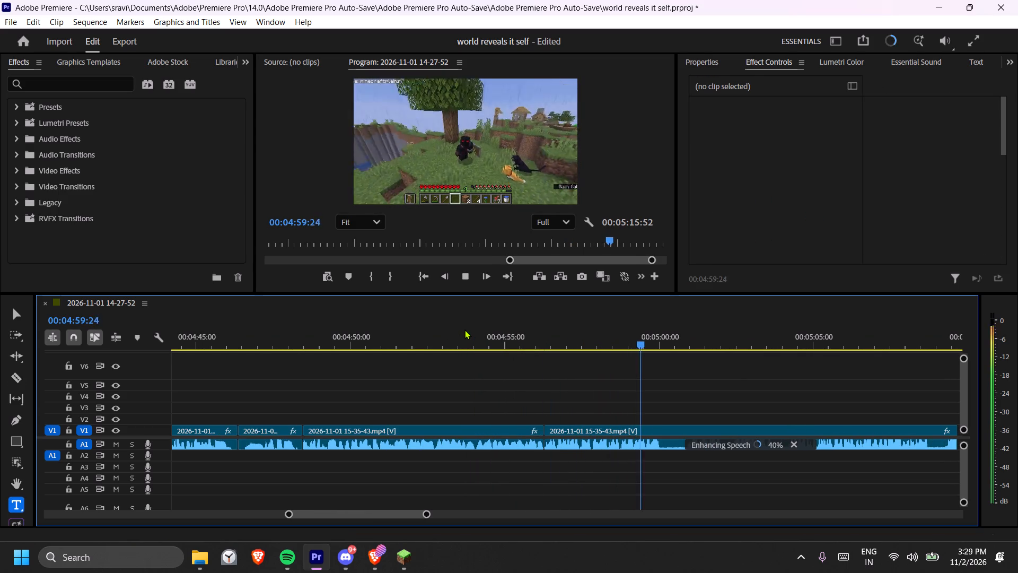
scroll(525, 366, "down", 5)
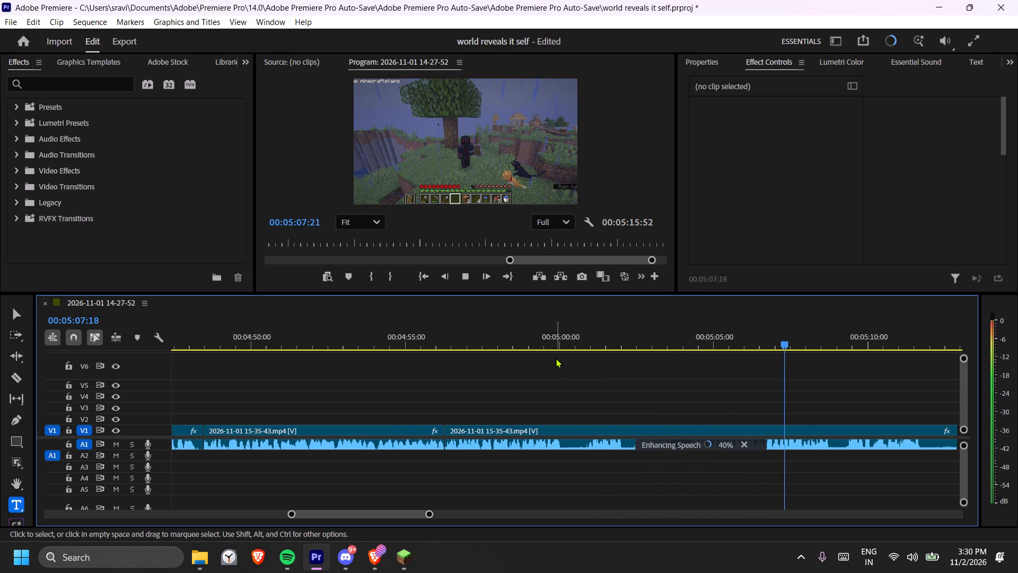
key("space")
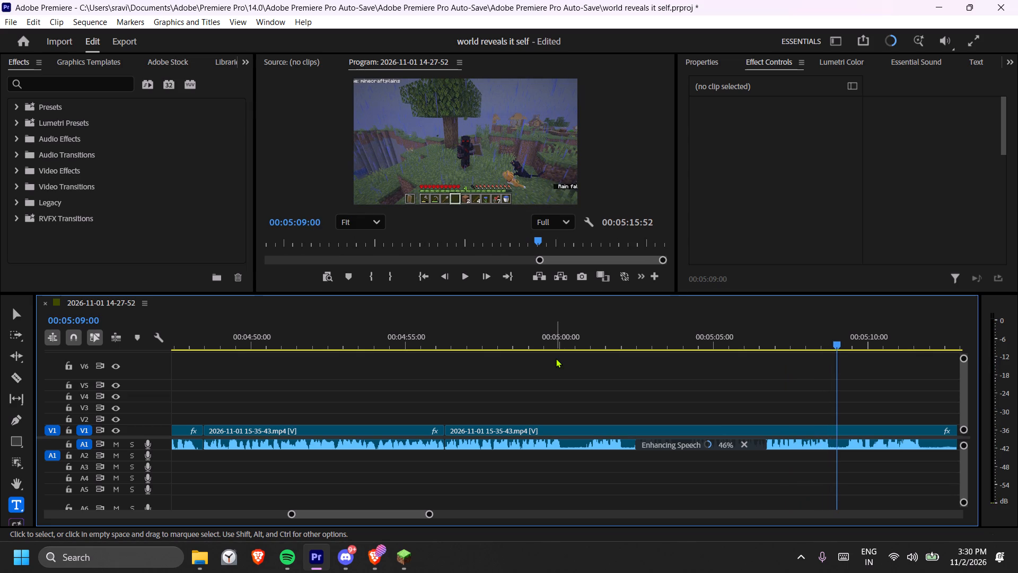
left_click_drag(545, 350, 550, 350)
left_click_drag(552, 340, 563, 340)
key("c")
left_click(564, 442)
left_click(588, 444)
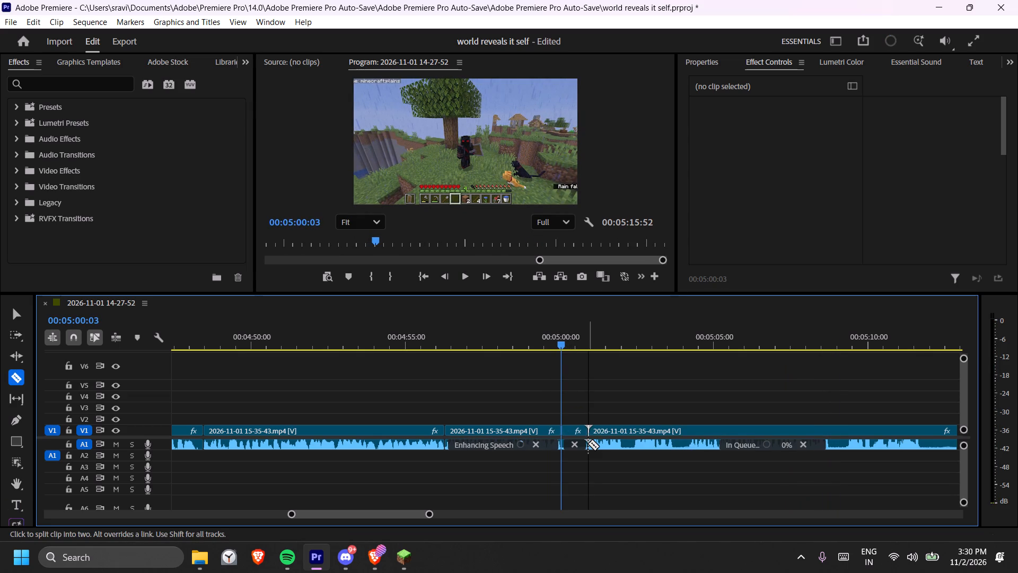
key("t")
left_click(576, 432)
key("Delete")
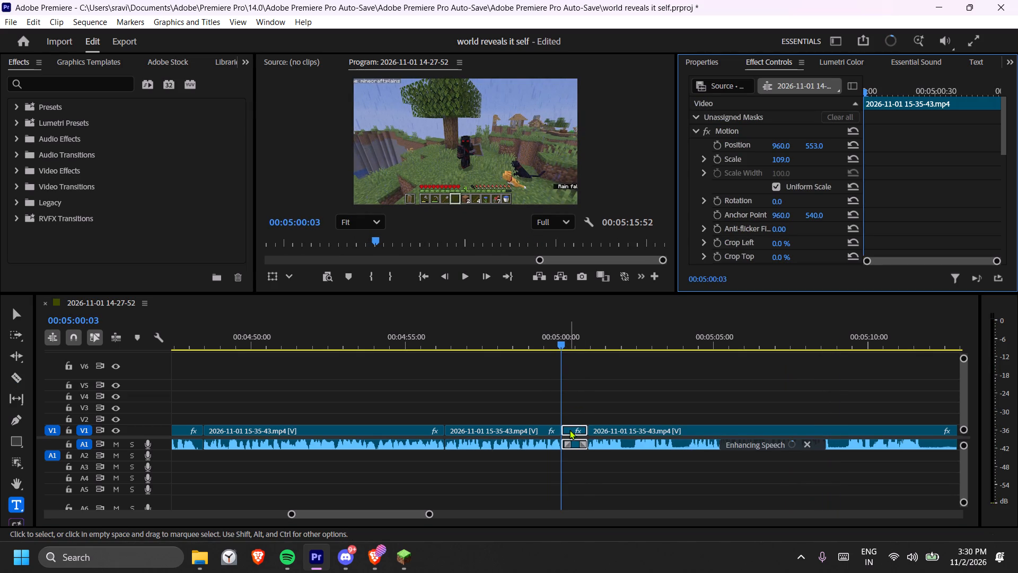
left_click(568, 430)
key("Delete")
right_click(568, 430)
left_click(578, 436)
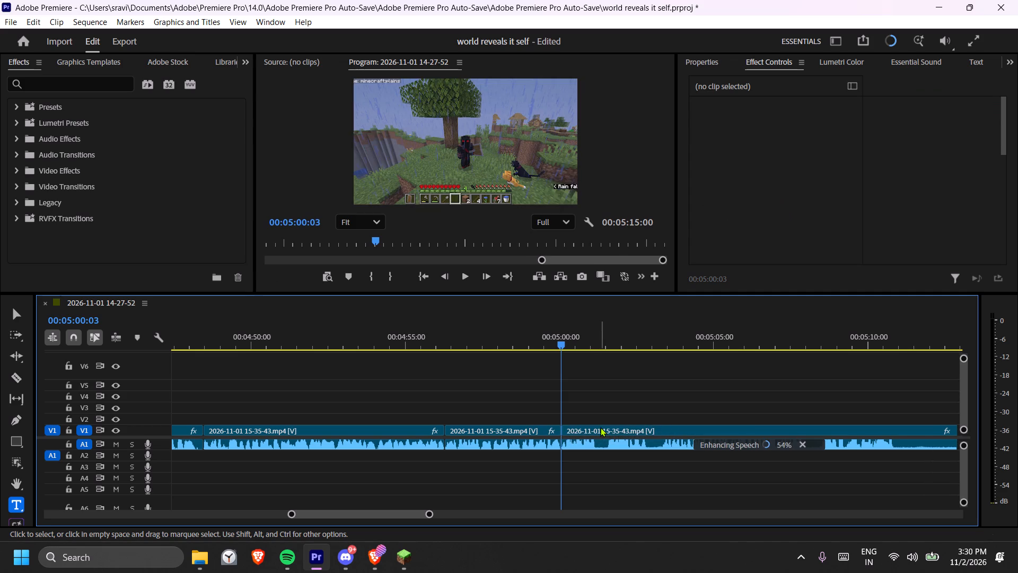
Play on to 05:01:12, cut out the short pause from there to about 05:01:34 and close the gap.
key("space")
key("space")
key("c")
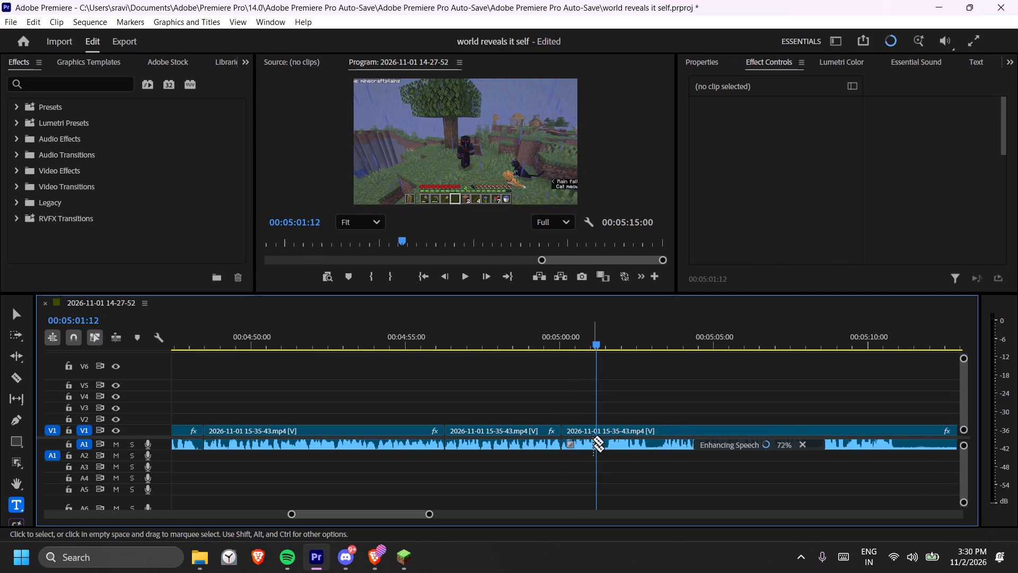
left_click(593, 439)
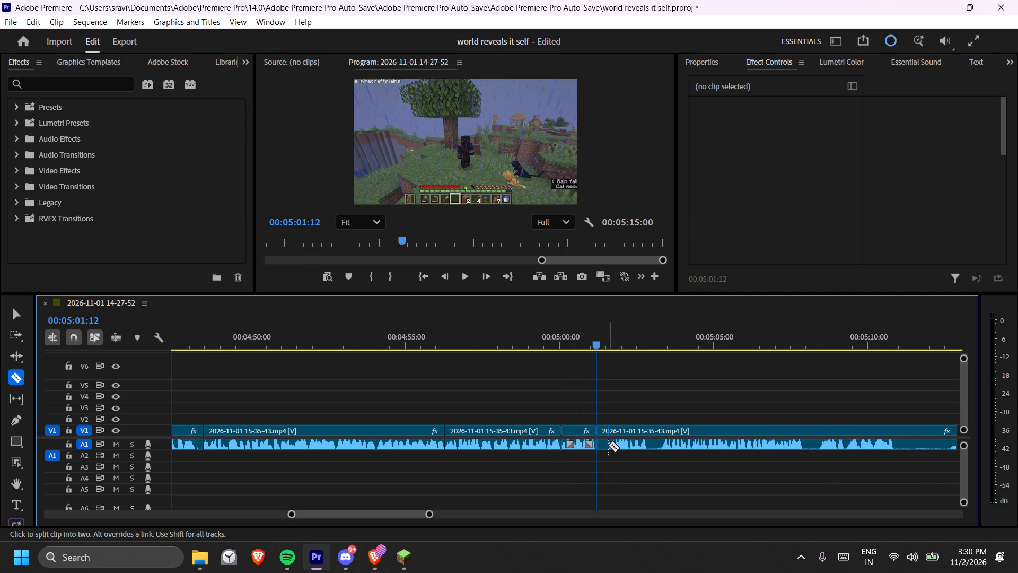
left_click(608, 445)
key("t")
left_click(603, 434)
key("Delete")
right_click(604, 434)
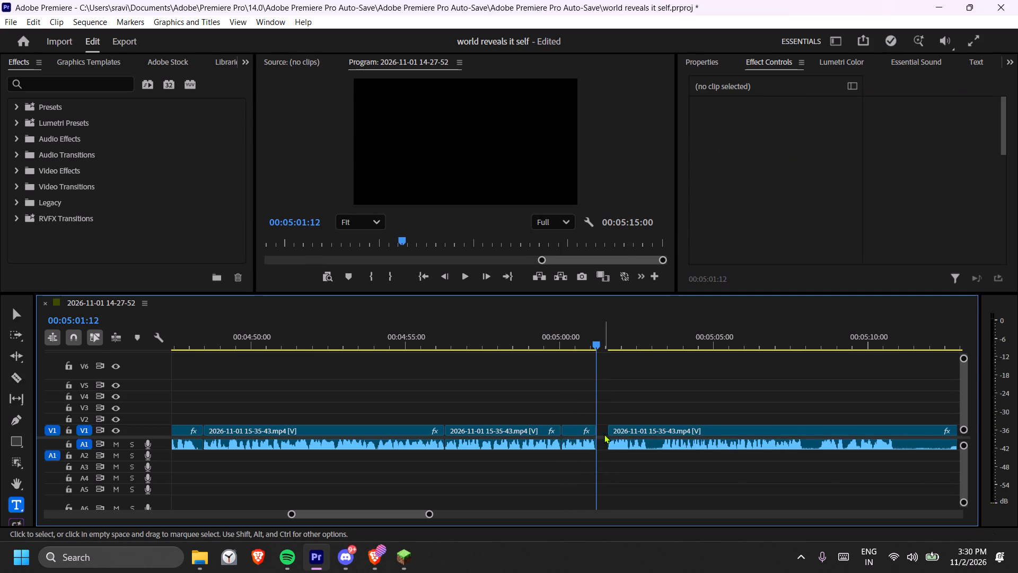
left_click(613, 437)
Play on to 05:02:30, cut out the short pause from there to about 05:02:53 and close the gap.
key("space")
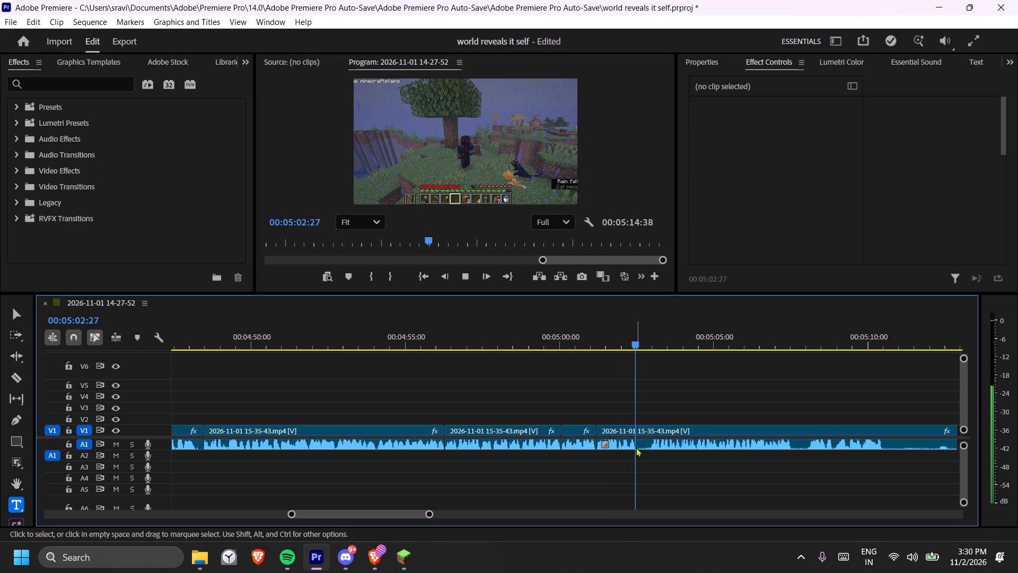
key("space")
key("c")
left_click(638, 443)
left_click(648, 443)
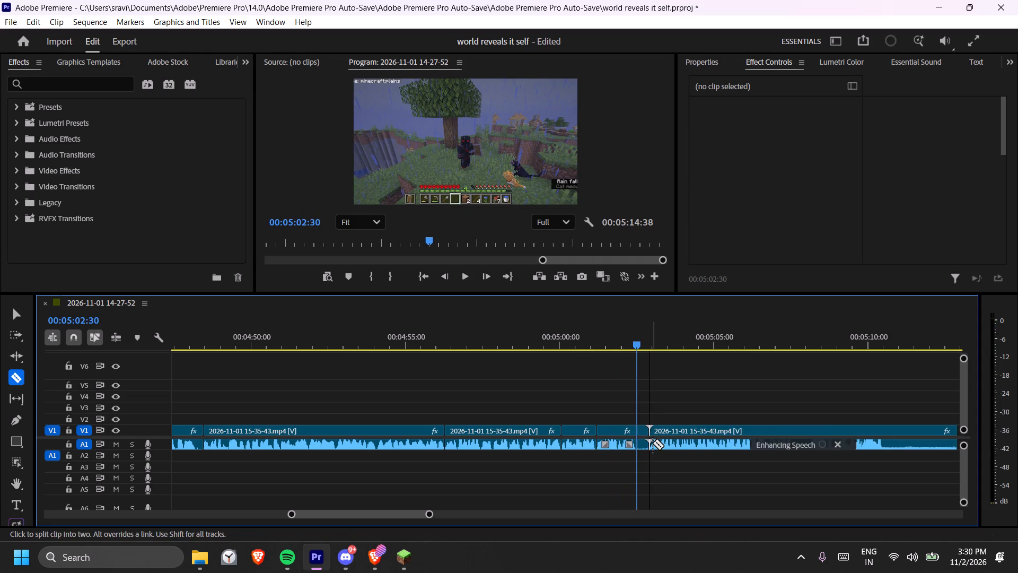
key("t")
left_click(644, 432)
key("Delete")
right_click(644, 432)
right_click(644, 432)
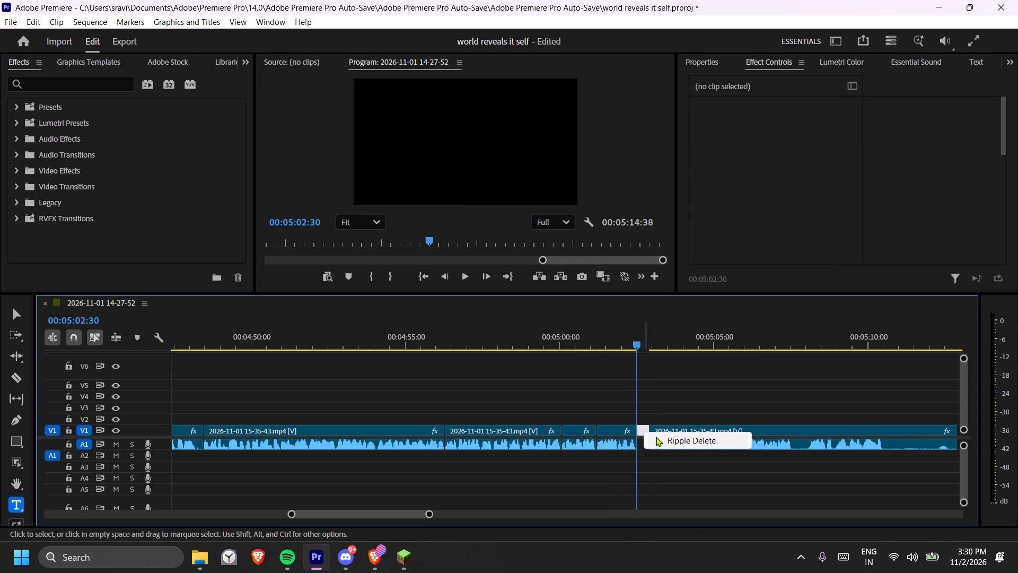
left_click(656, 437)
Replay from about 04:50:30 to 05:00:04, split the final clip near 05:12:44, delete everything between that cut and 05:00:03, and close the gap.
left_click(471, 342)
key("space")
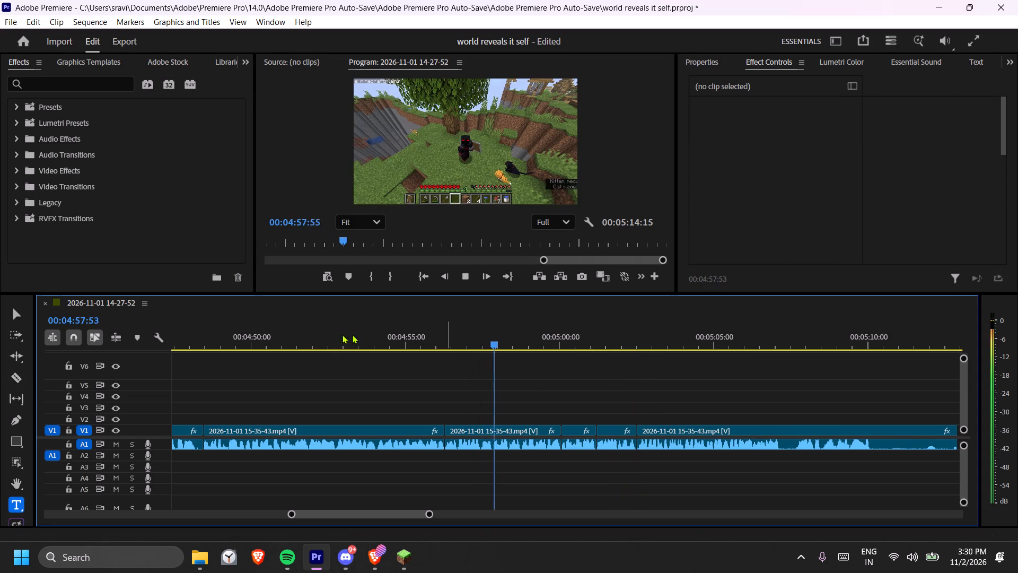
left_click(268, 337)
key("space")
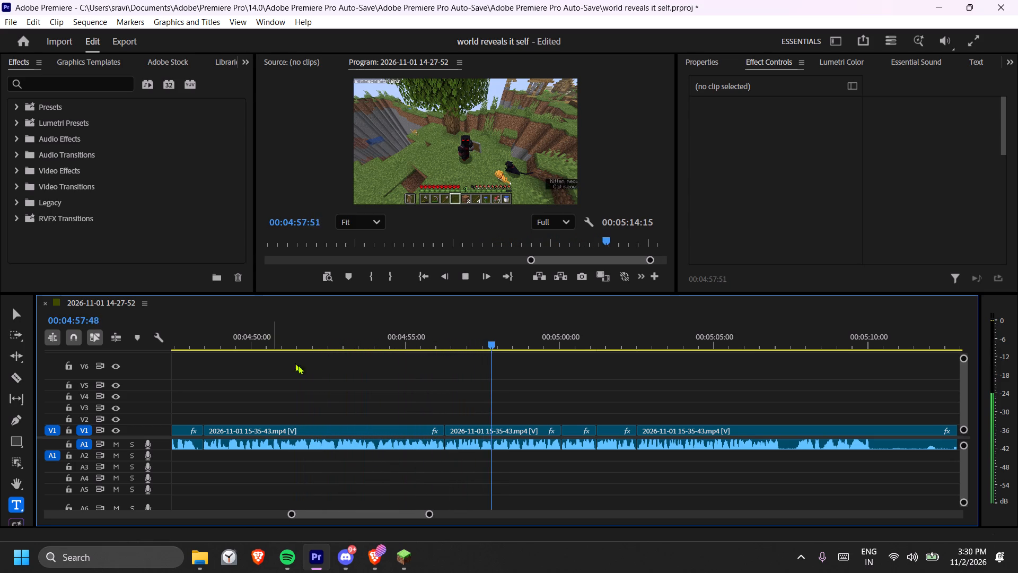
scroll(428, 395, "down", 4)
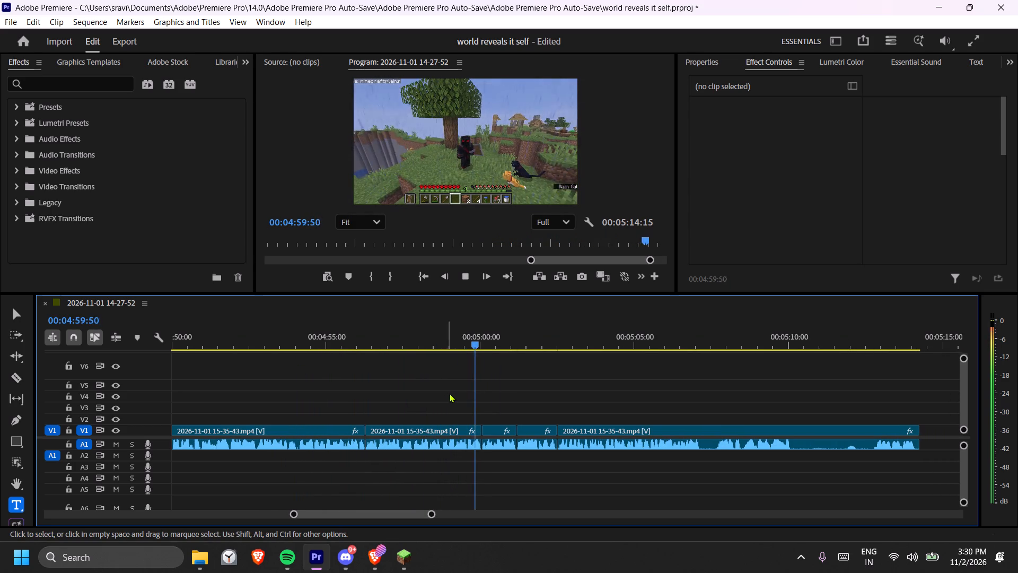
key("space")
left_click_drag(505, 390, 873, 460)
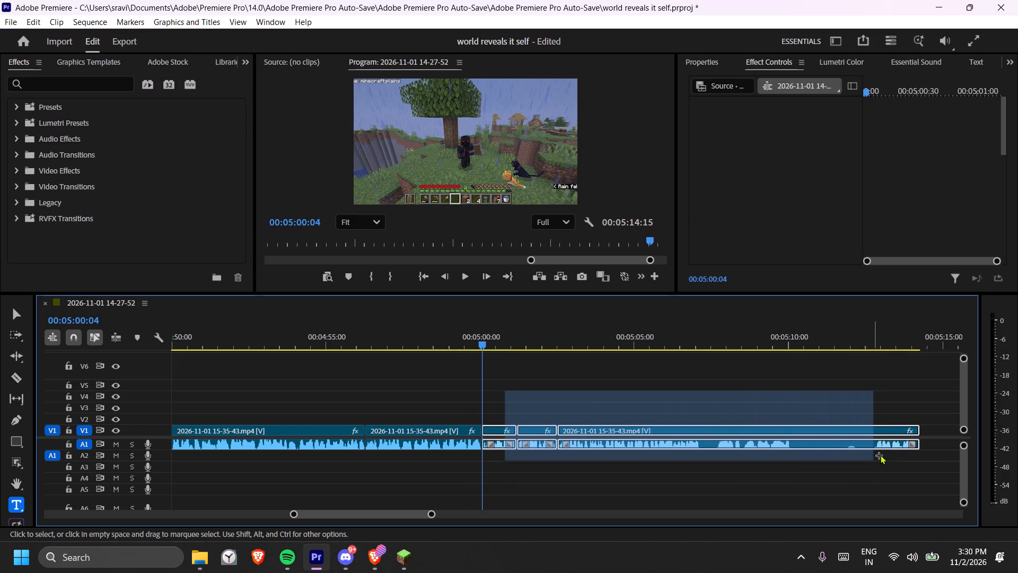
key("c")
left_click(873, 440)
key("t")
left_click_drag(719, 384, 713, 458)
left_click_drag(709, 370, 505, 474)
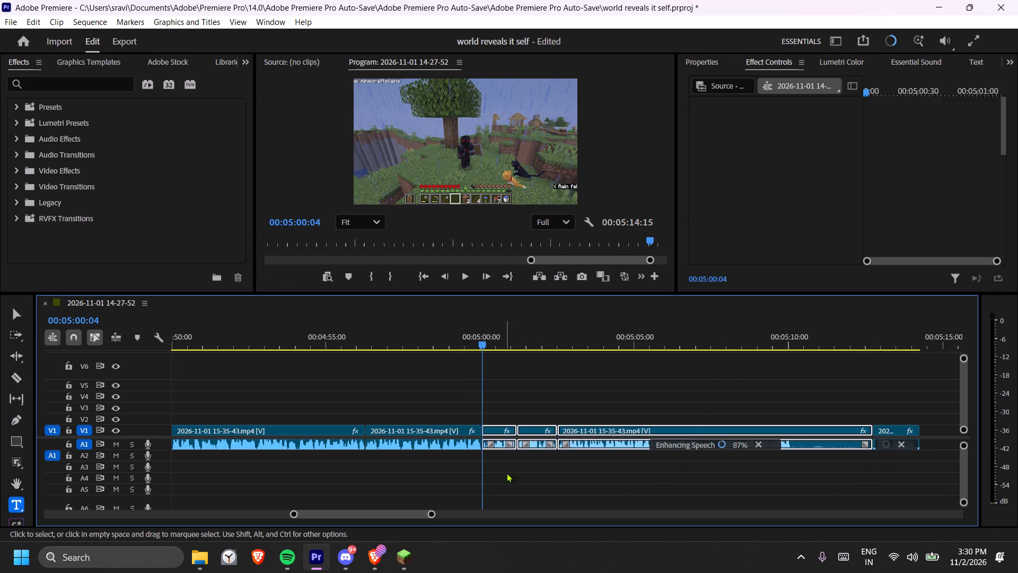
key("Delete")
right_click(541, 429)
left_click(585, 441)
Play the end of the sequence after the latest cut and replay it from about 04:57:25 to check the join.
key("space")
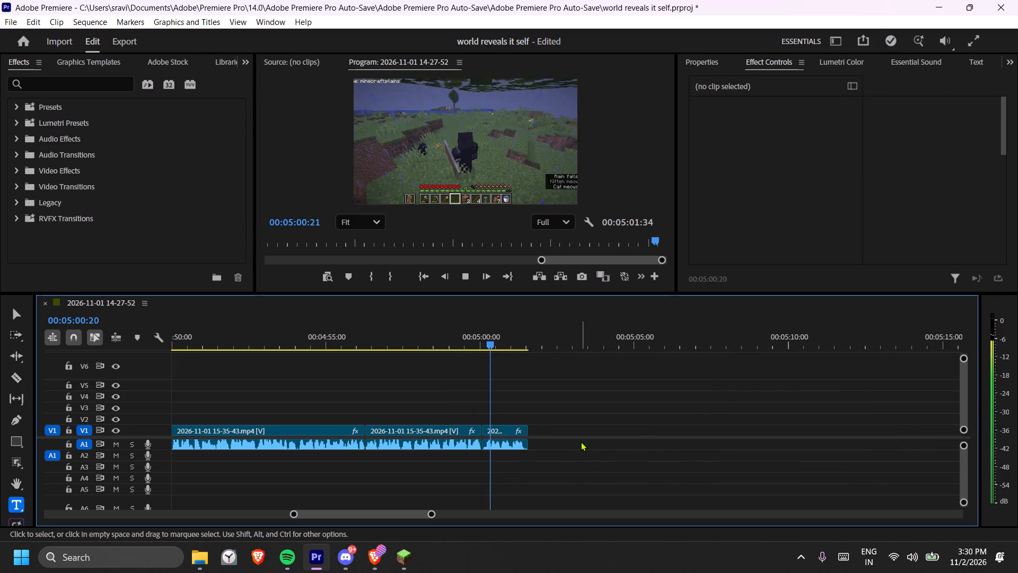
key("space")
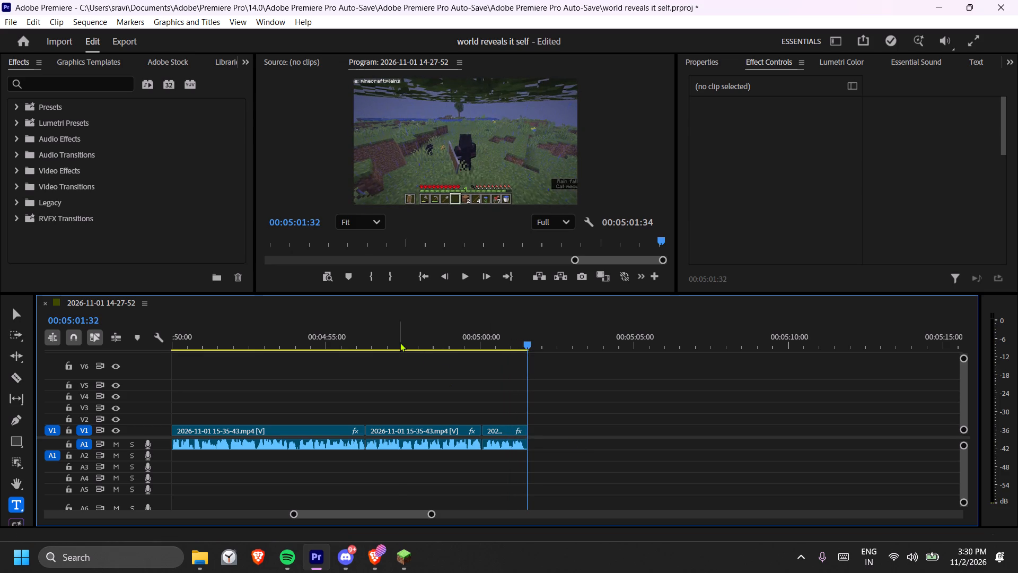
left_click(400, 342)
key("space")
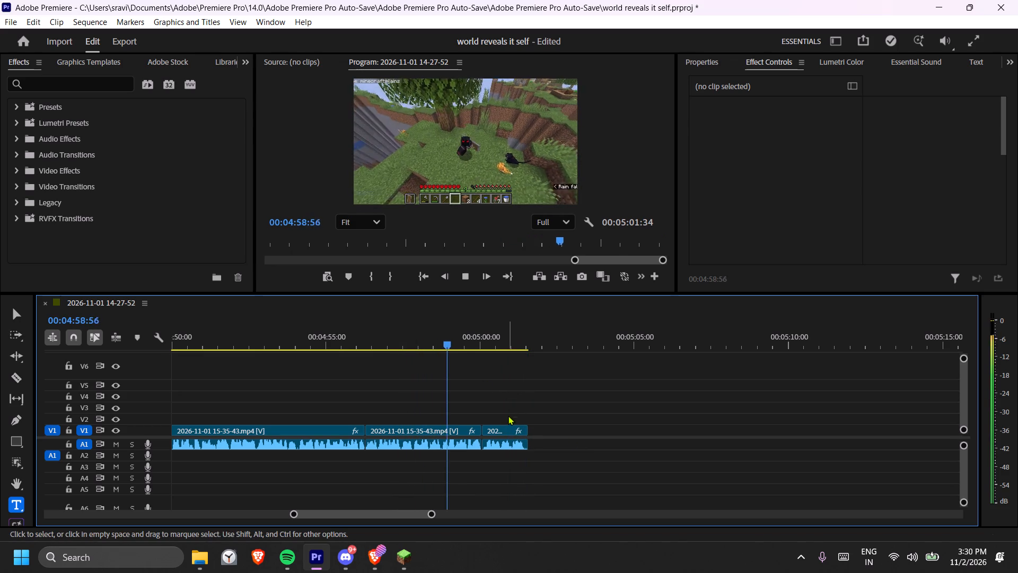
left_click(507, 426)
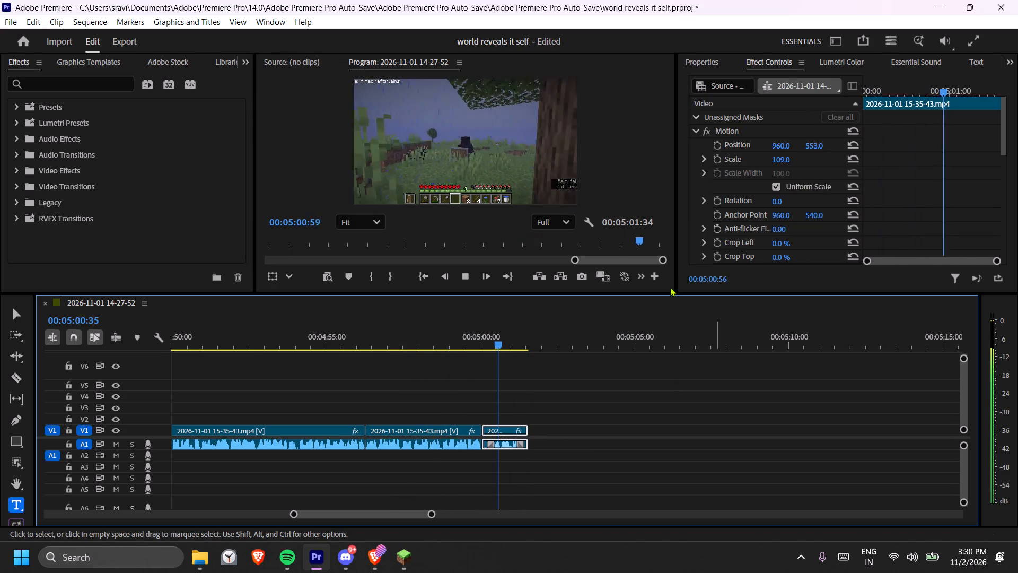
key("space")
Go back to the start of the sequence, play its opening briefly and return to 00:00:00:00.
left_click(617, 381)
type("--")
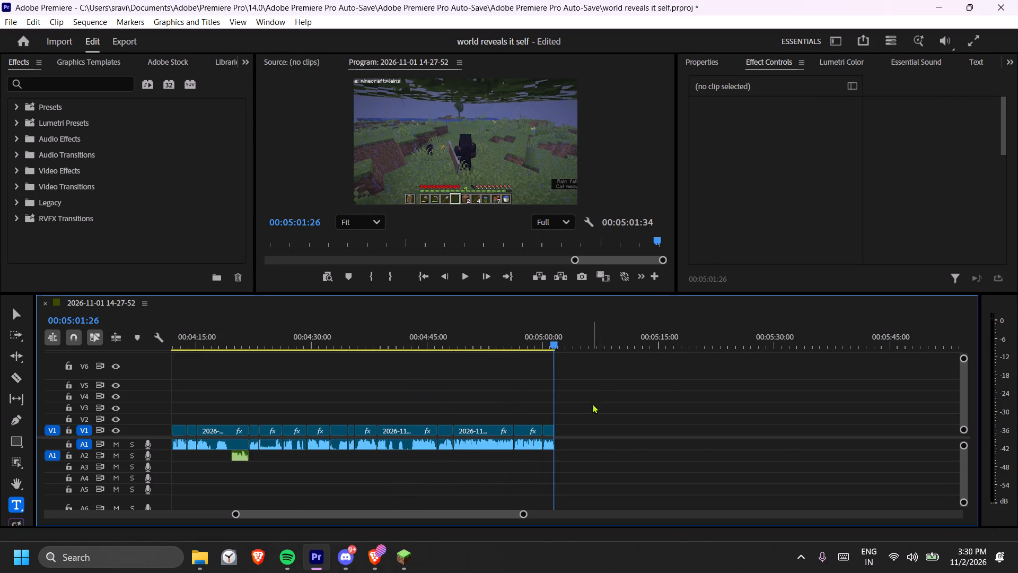
scroll(586, 407, "up", 20)
scroll(586, 407, "up", 9)
key("minus")
key("minus")
scroll(560, 404, "up", 1)
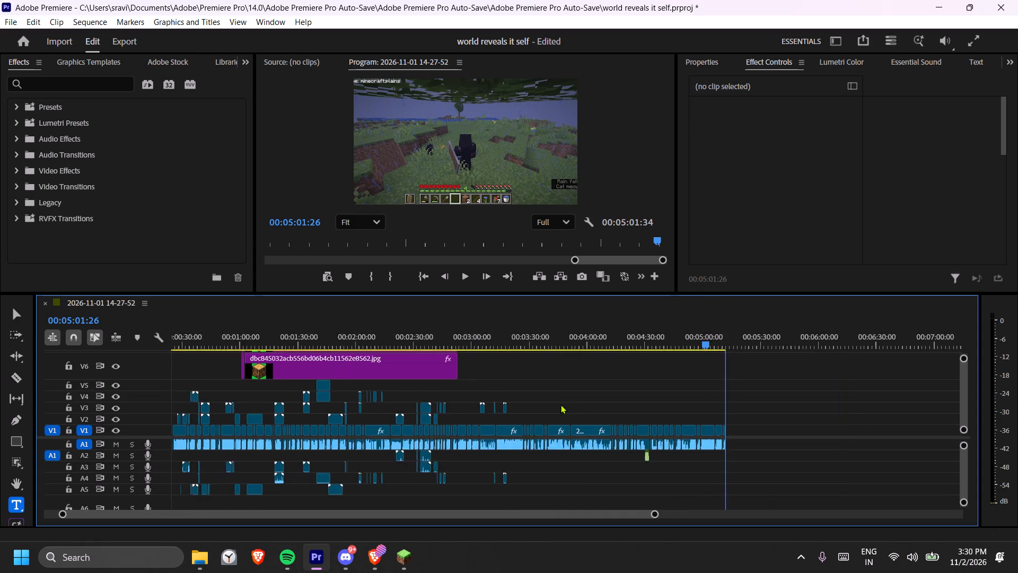
key("minus")
scroll(429, 402, "up", 7)
key("equal")
key("minus")
key("minus")
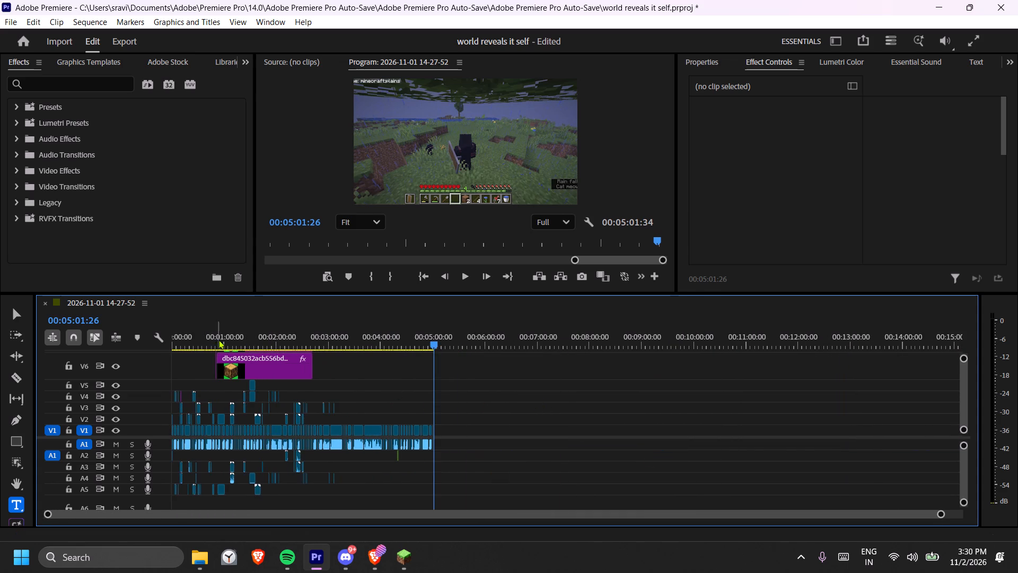
left_click_drag(218, 340, 135, 340)
type("======")
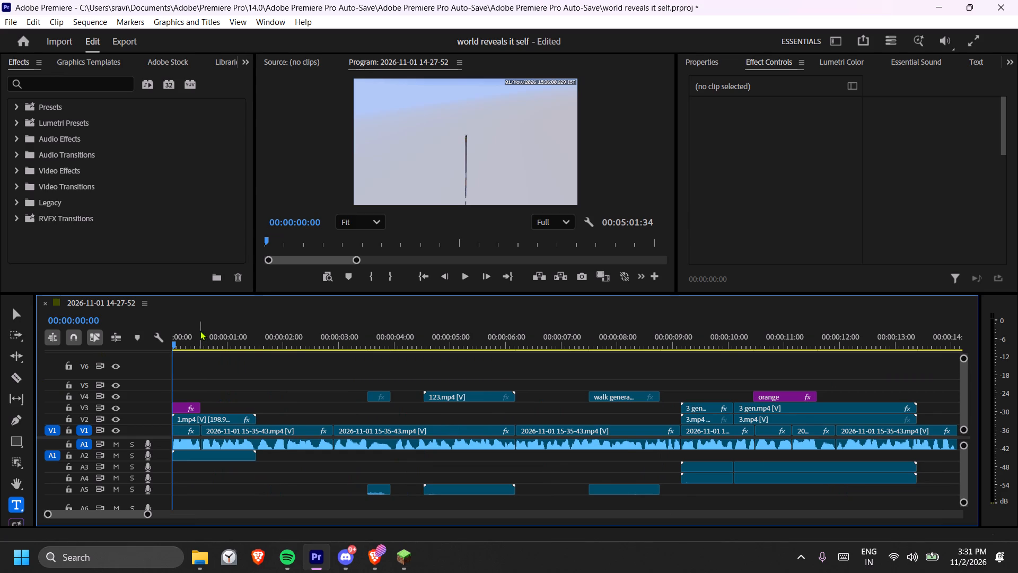
key("space")
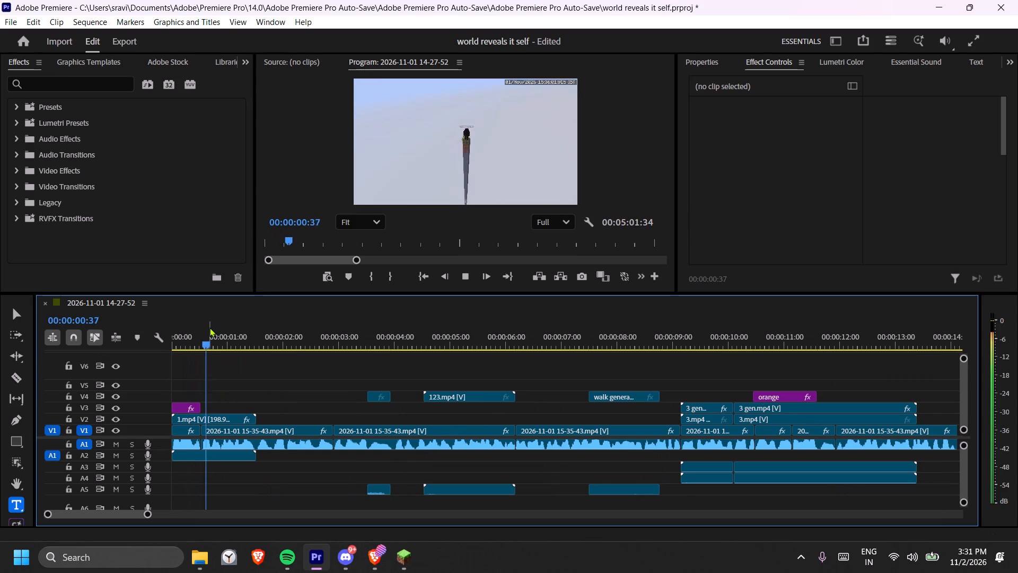
key("space")
left_click_drag(214, 342, 138, 340)
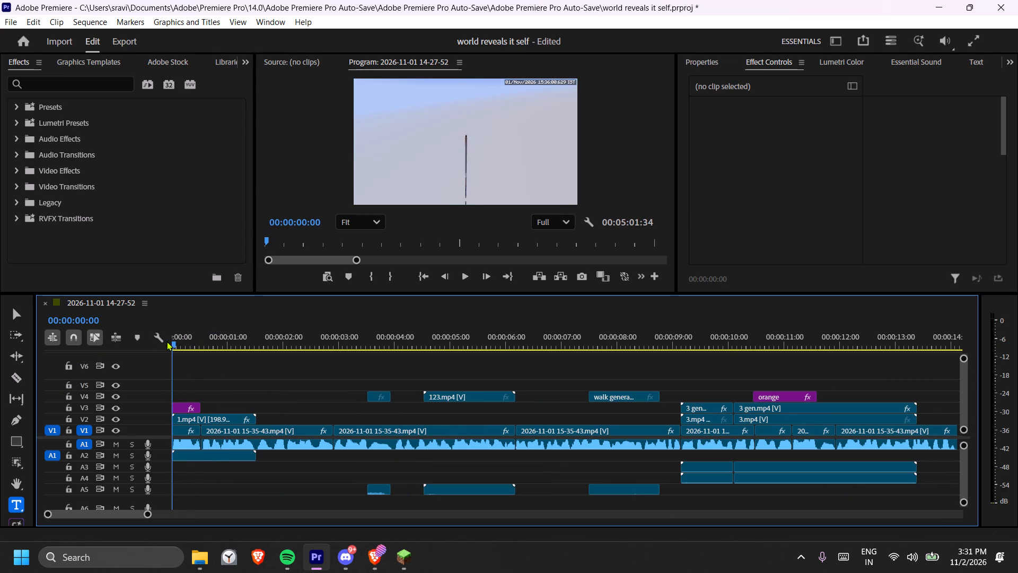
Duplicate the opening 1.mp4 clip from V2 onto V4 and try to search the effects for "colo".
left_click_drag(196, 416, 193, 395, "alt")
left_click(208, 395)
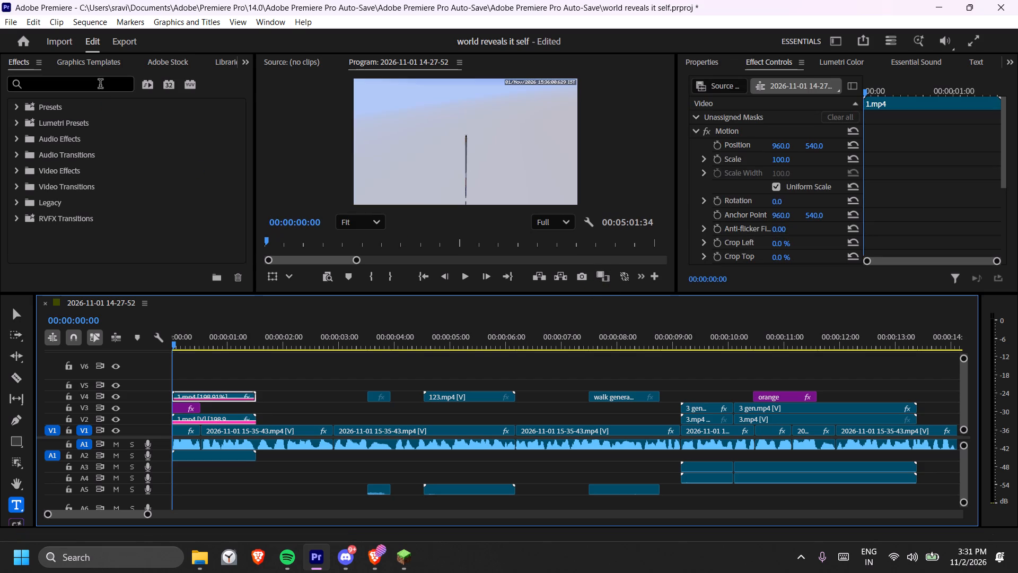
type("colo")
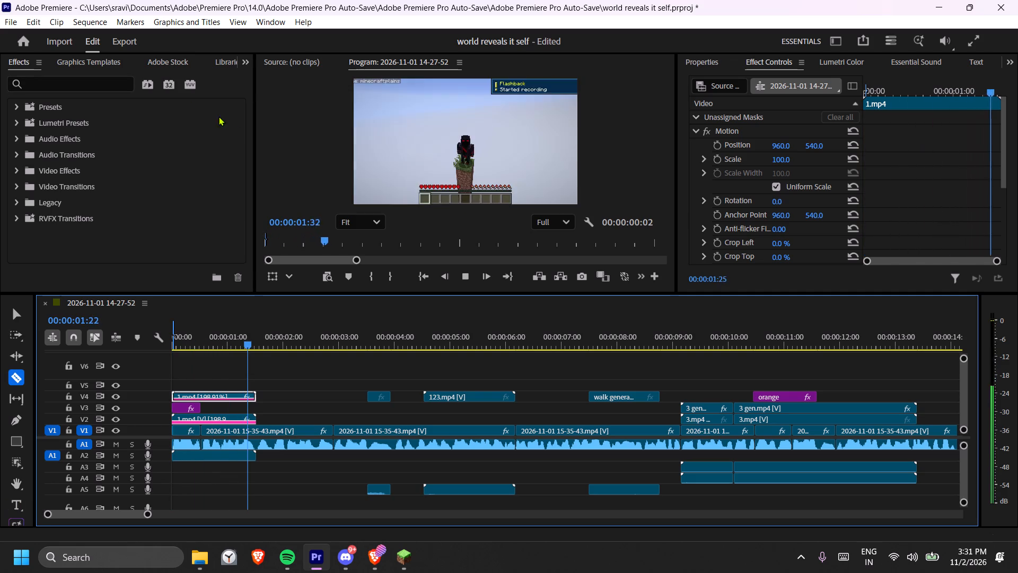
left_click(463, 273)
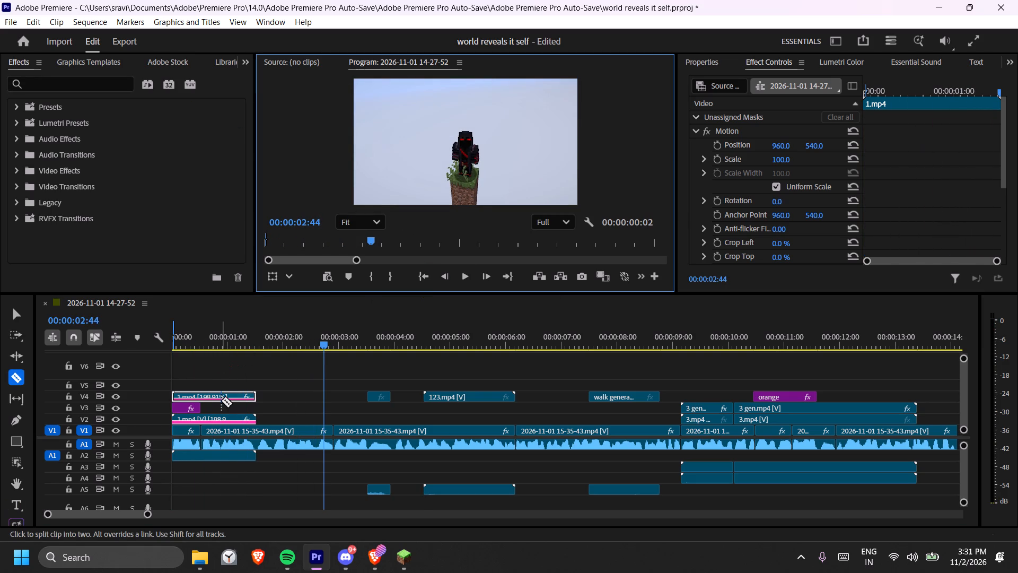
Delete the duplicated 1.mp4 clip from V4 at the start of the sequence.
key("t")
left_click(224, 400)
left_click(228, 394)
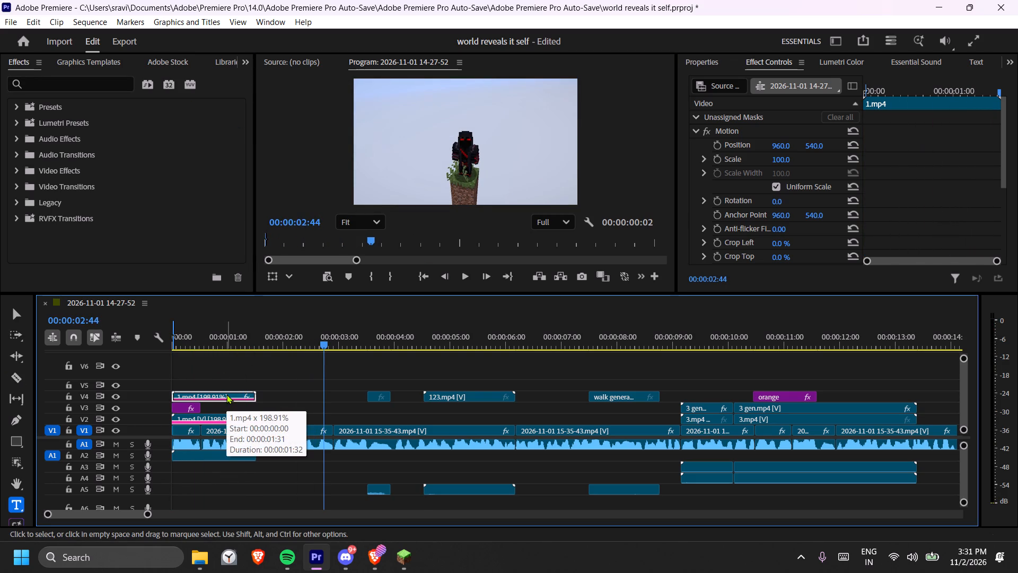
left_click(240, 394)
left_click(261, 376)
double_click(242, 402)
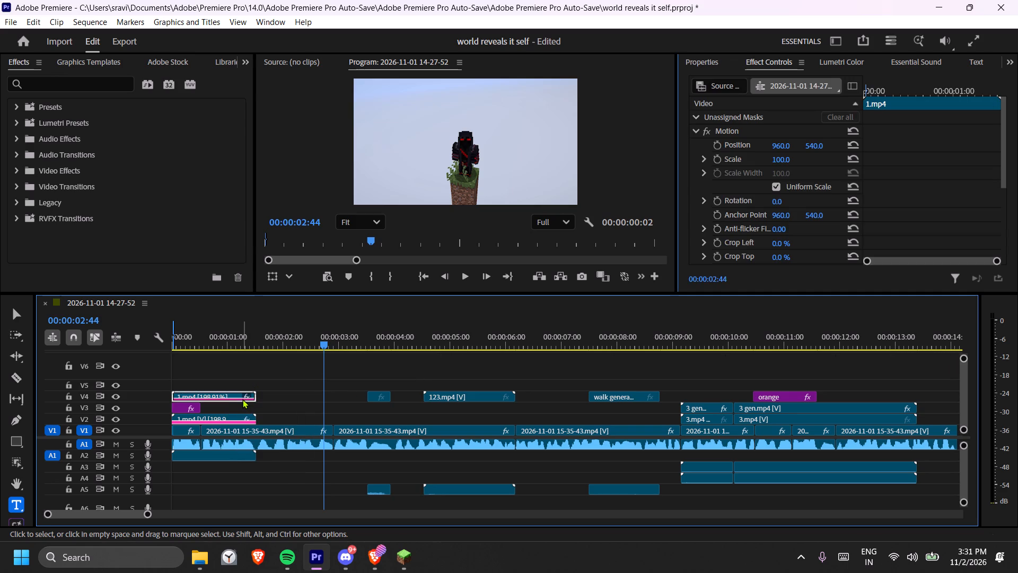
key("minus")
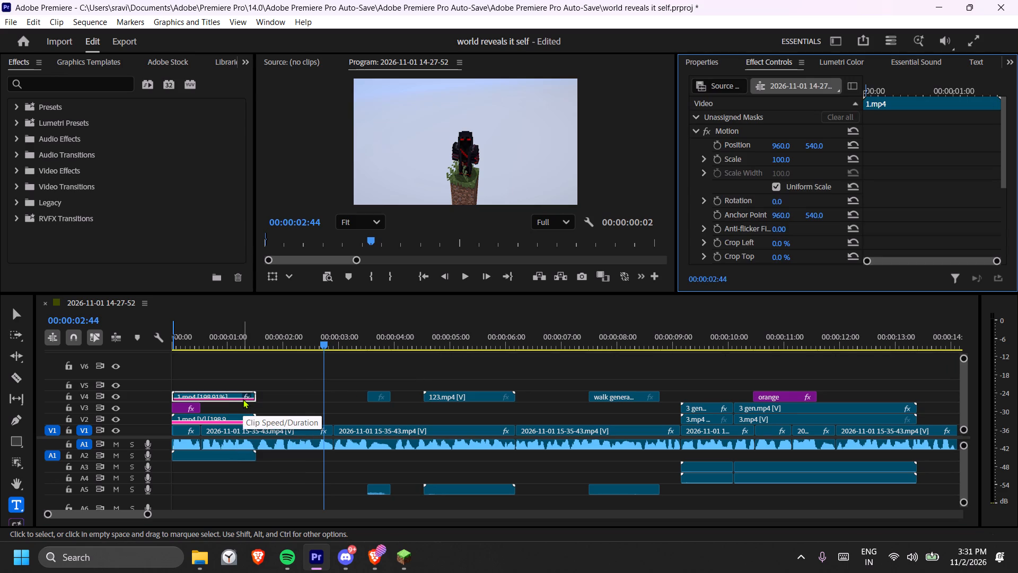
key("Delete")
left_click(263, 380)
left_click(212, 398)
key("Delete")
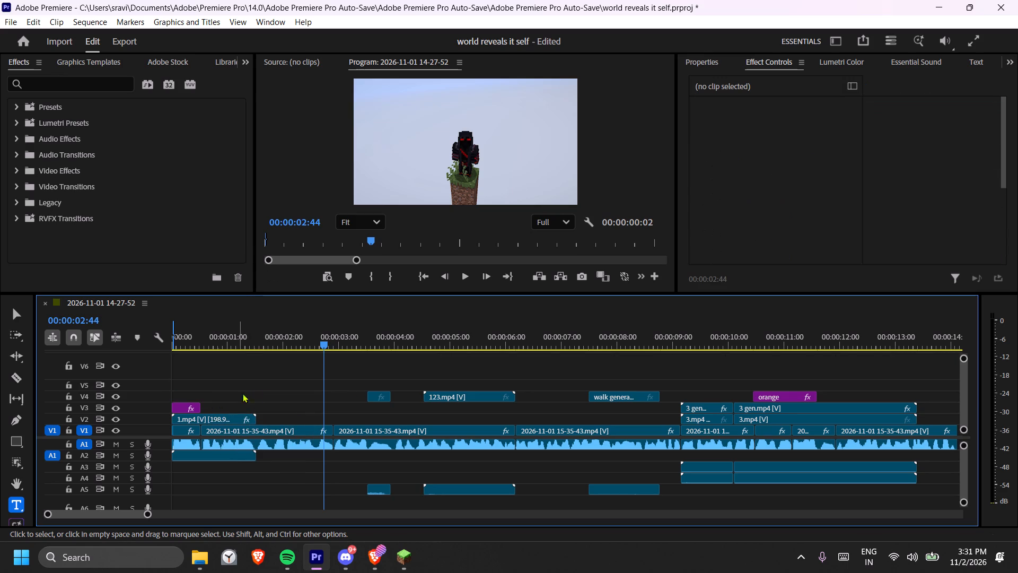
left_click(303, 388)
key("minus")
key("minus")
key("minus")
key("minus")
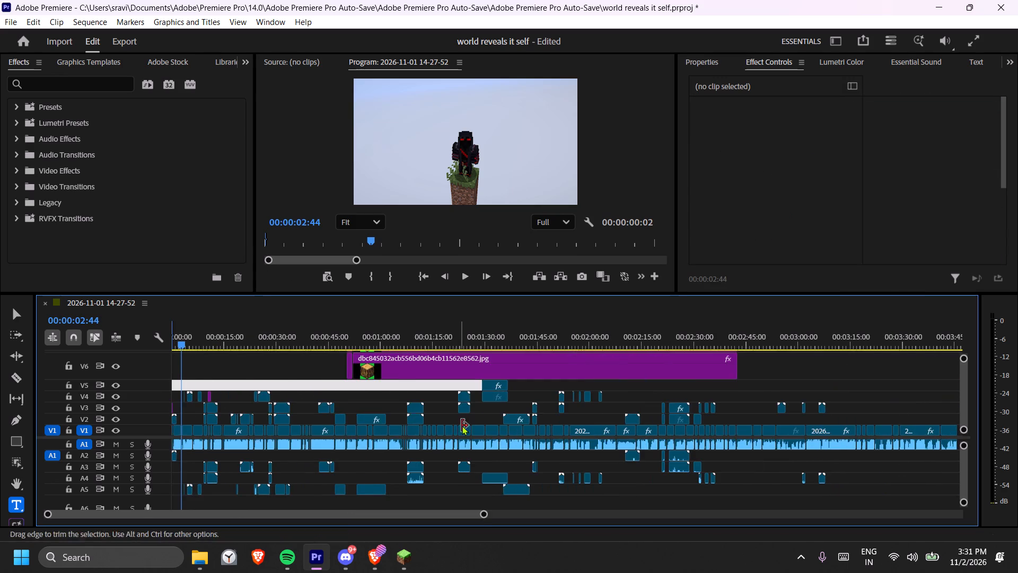
Play the opening of the sequence at a closer timeline zoom, up to about 00:00:05:36.
key("minus")
key("equal")
key("equal")
key("equal")
key("equal")
key("equal")
type("= -")
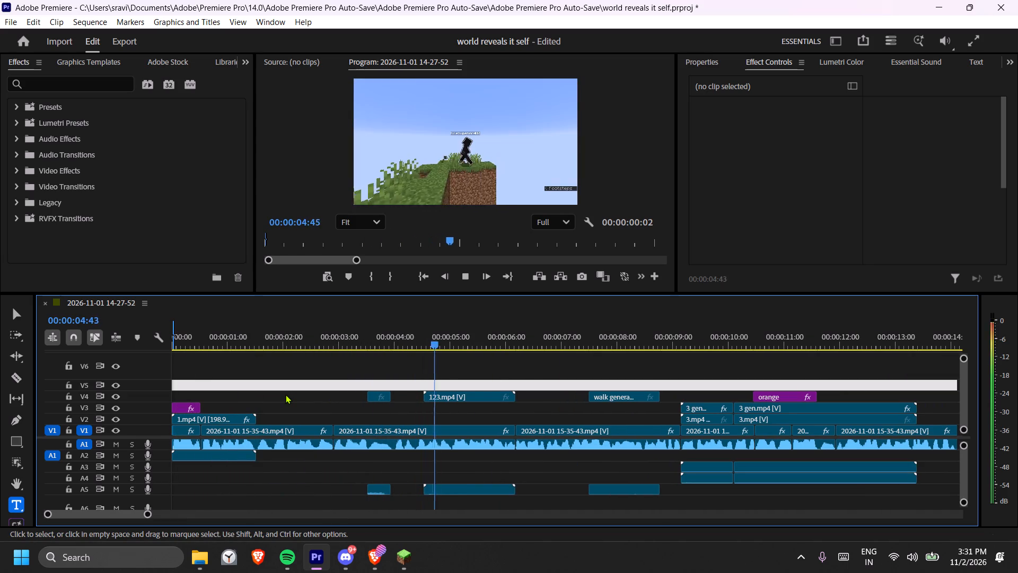
key("space")
Deselect the gap on V5 and review playback from about 00:00:30:36 through the village nearby and caving clips.
scroll(338, 435, "down", 15)
key("minus")
scroll(358, 419, "down", 4)
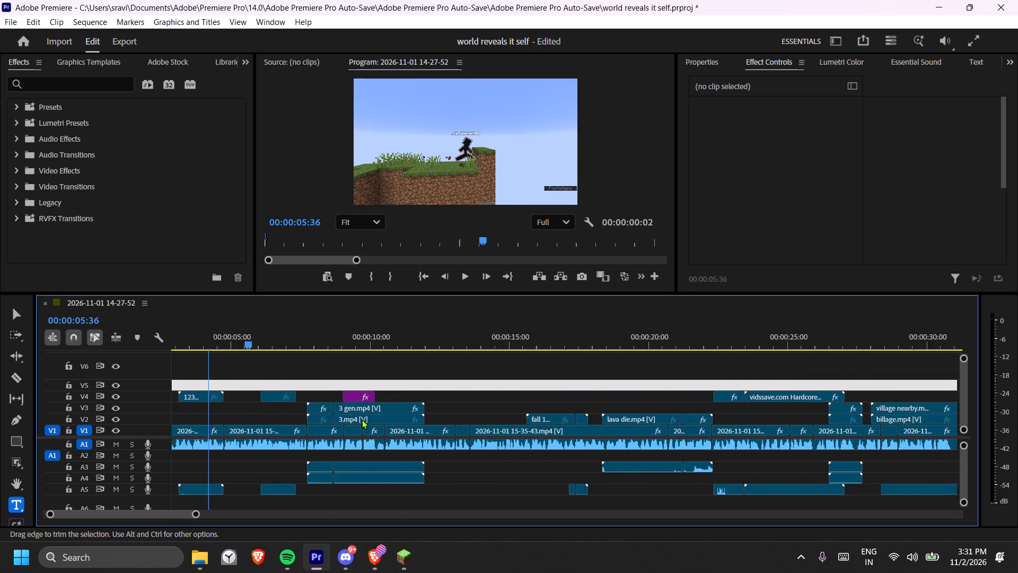
scroll(362, 419, "down", 20)
left_click_drag(507, 359, 520, 357)
left_click_drag(537, 345, 548, 344)
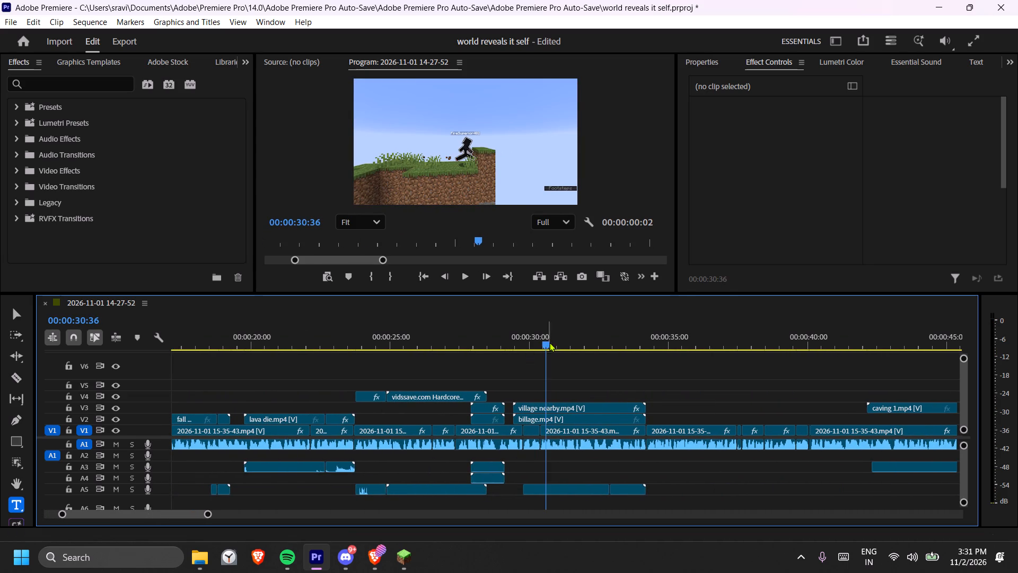
key("space")
scroll(482, 360, "down", 4)
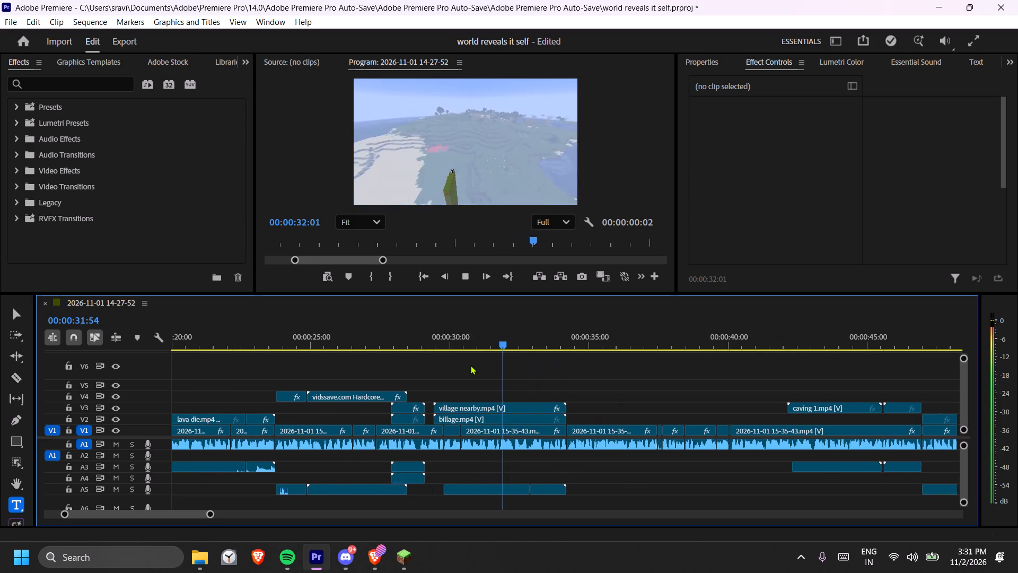
key("equal")
scroll(470, 366, "down", 4)
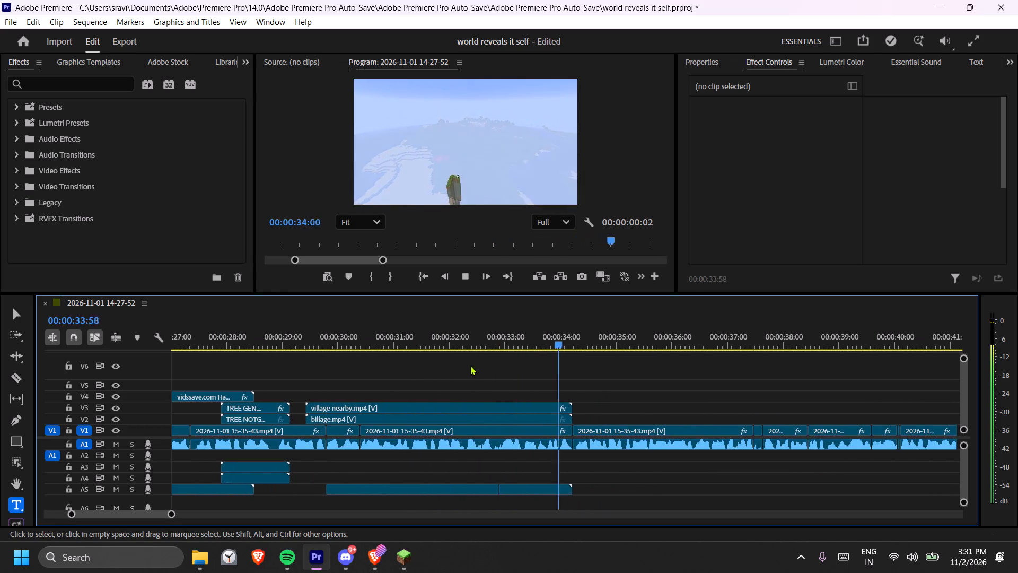
scroll(454, 373, "down", 9)
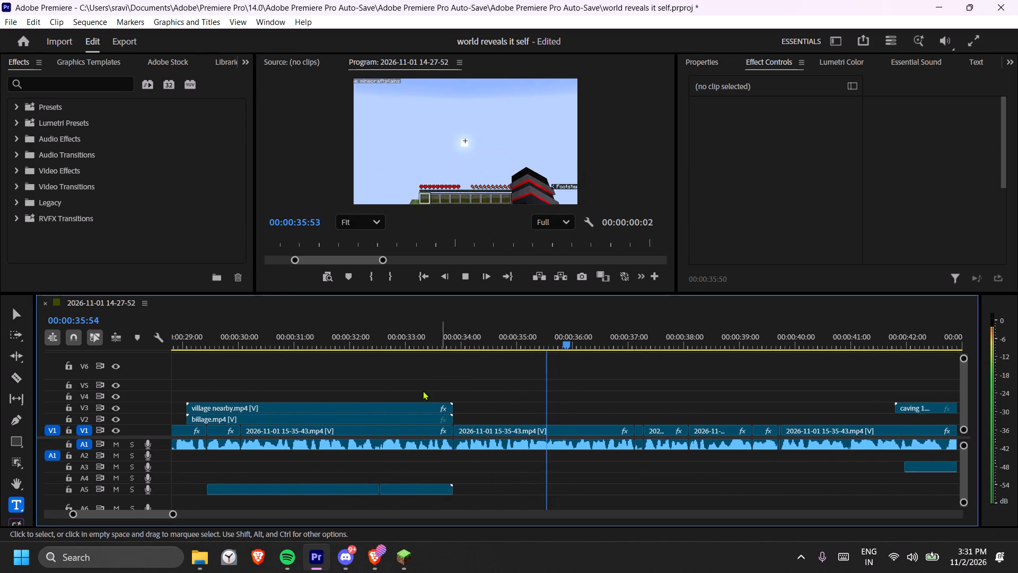
scroll(423, 390, "down", 7)
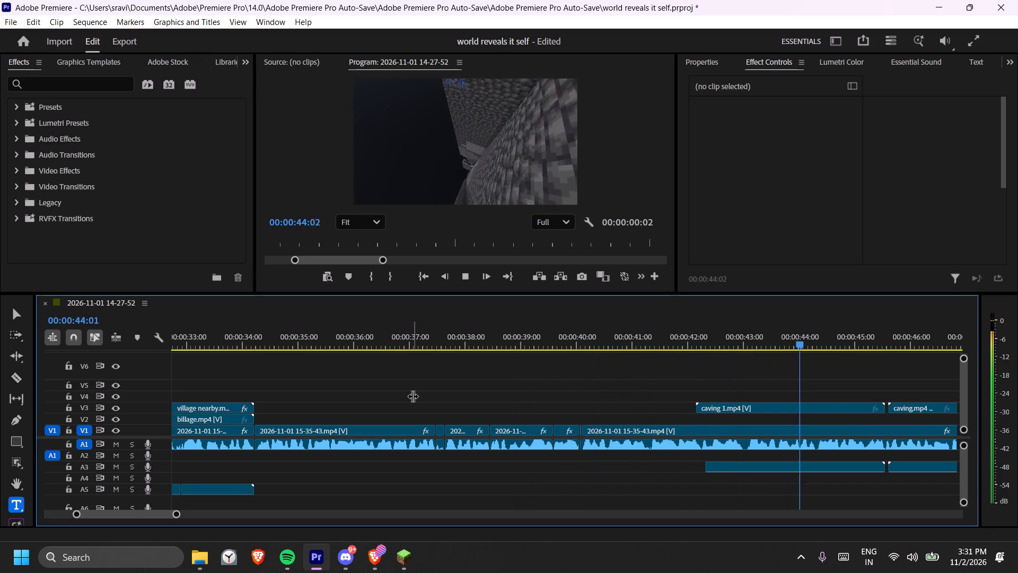
scroll(364, 394, "down", 3)
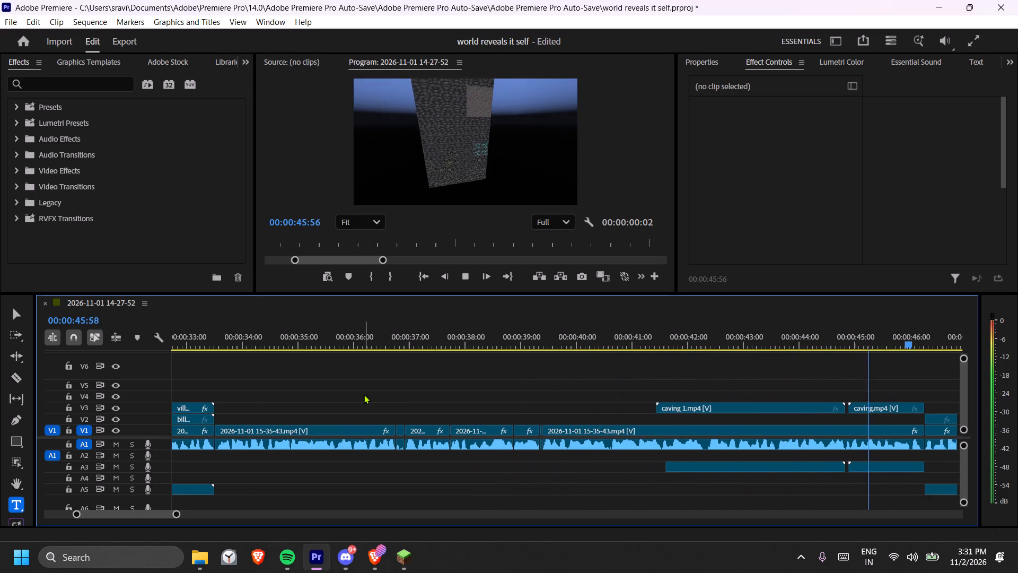
Continue reviewing playback through the long fast video clips on V2, stopping at about 00:01:05:46.
scroll(364, 394, "down", 13)
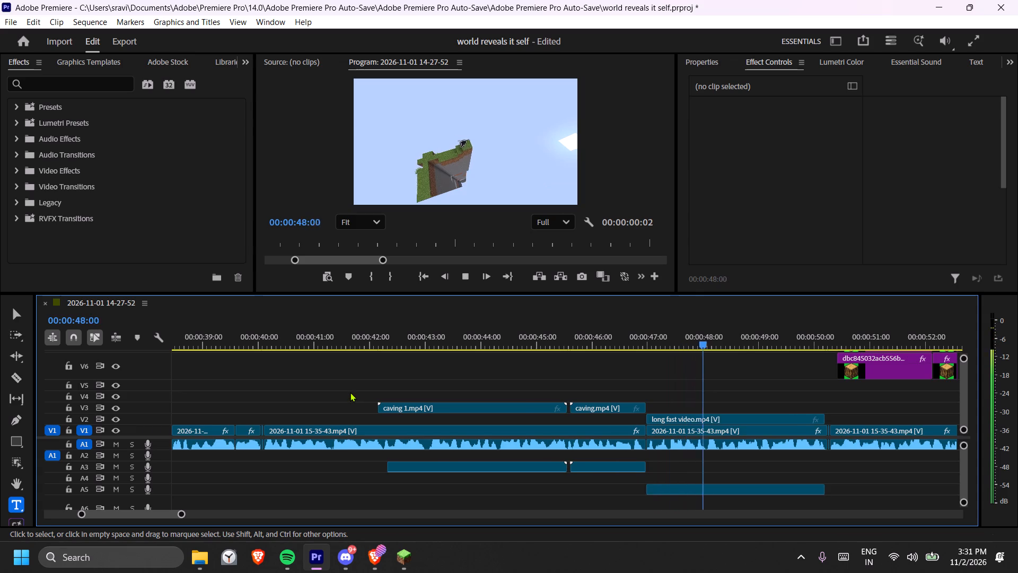
scroll(350, 392, "down", 6)
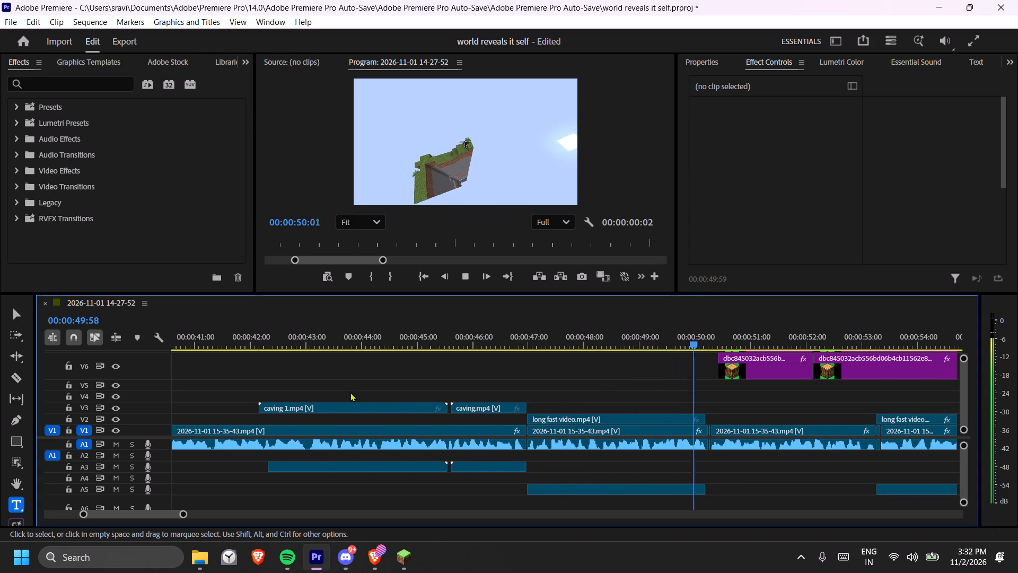
scroll(350, 392, "down", 17)
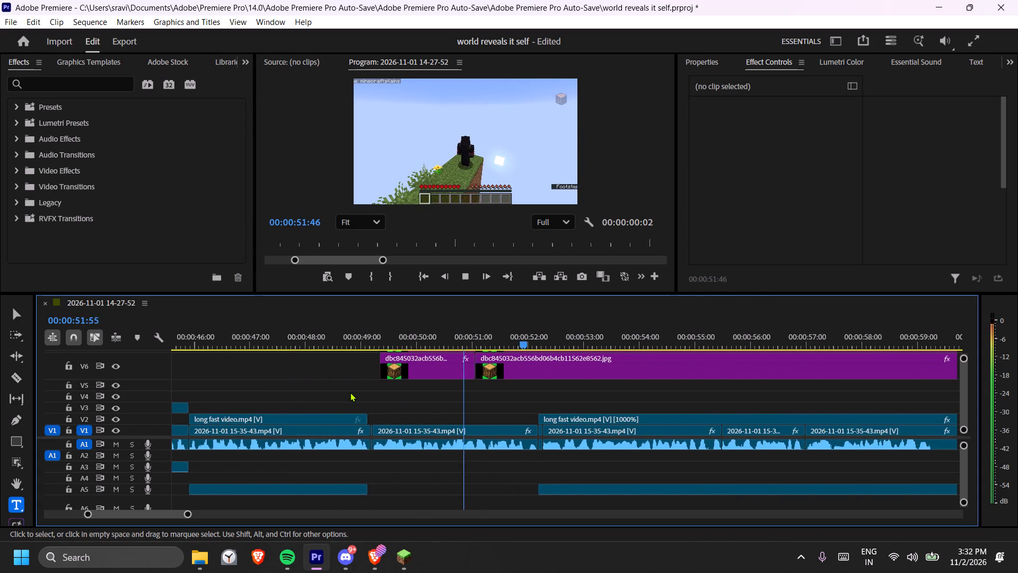
scroll(350, 392, "down", 5)
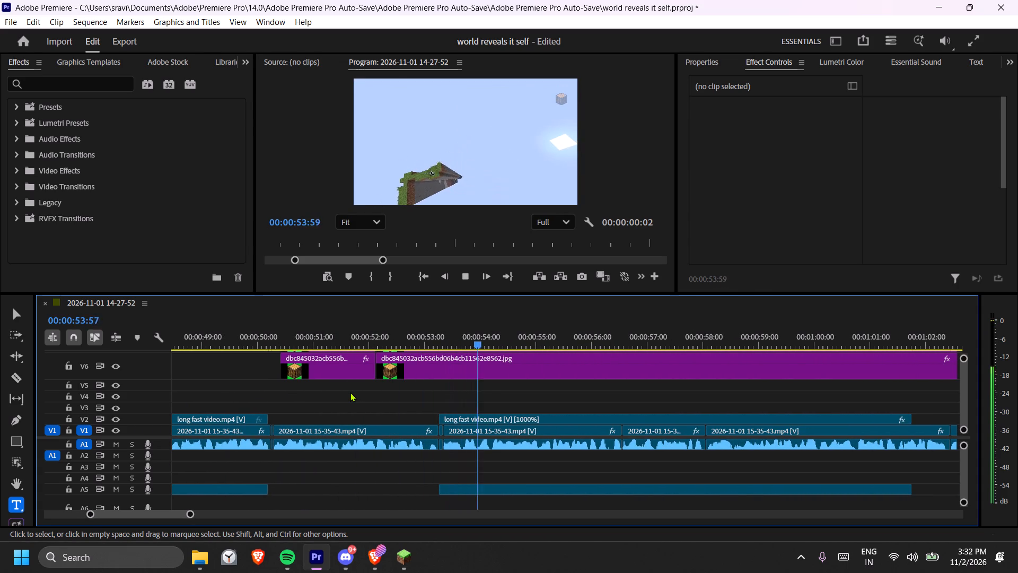
scroll(350, 392, "down", 5)
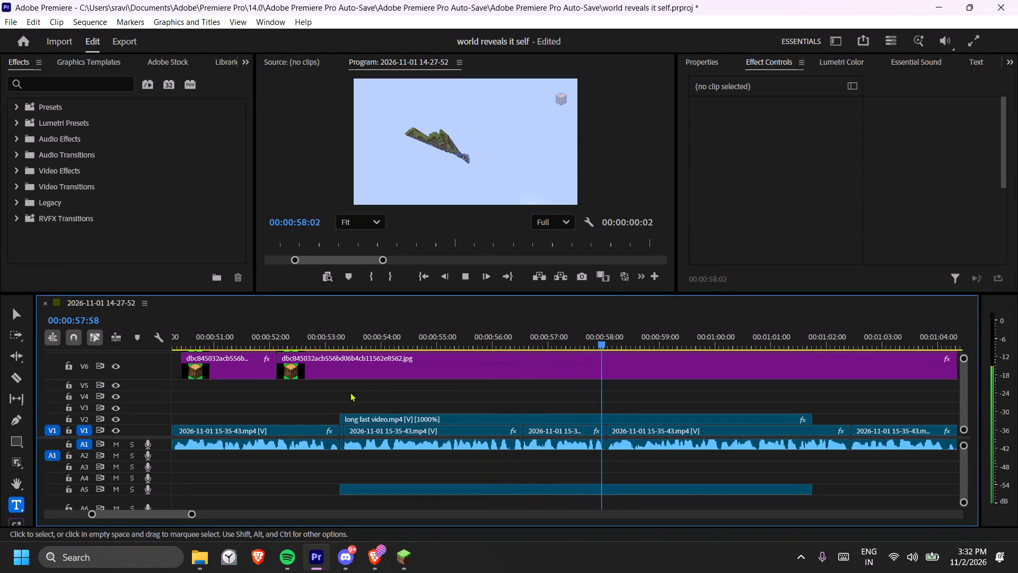
scroll(350, 392, "down", 14)
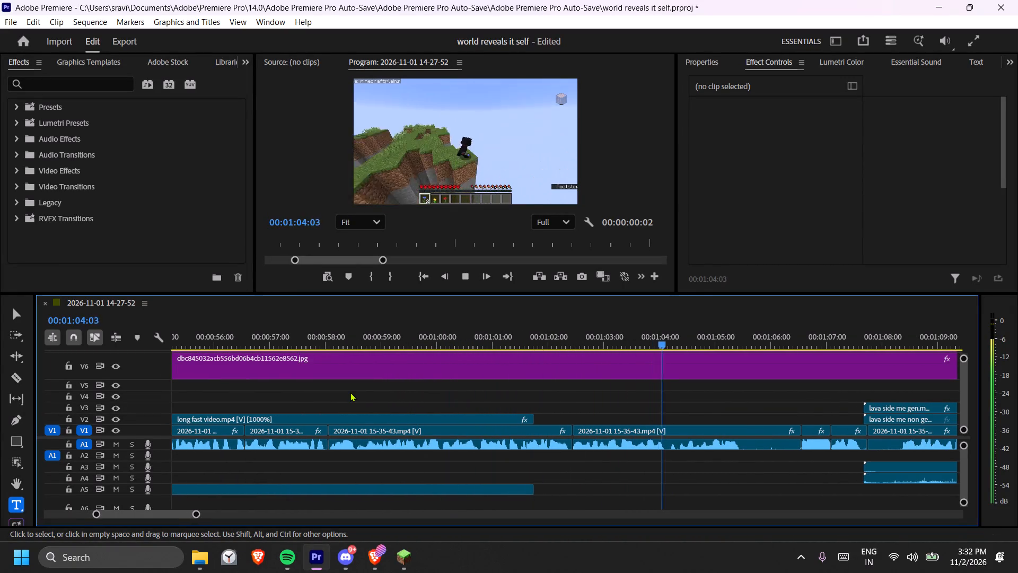
key("space")
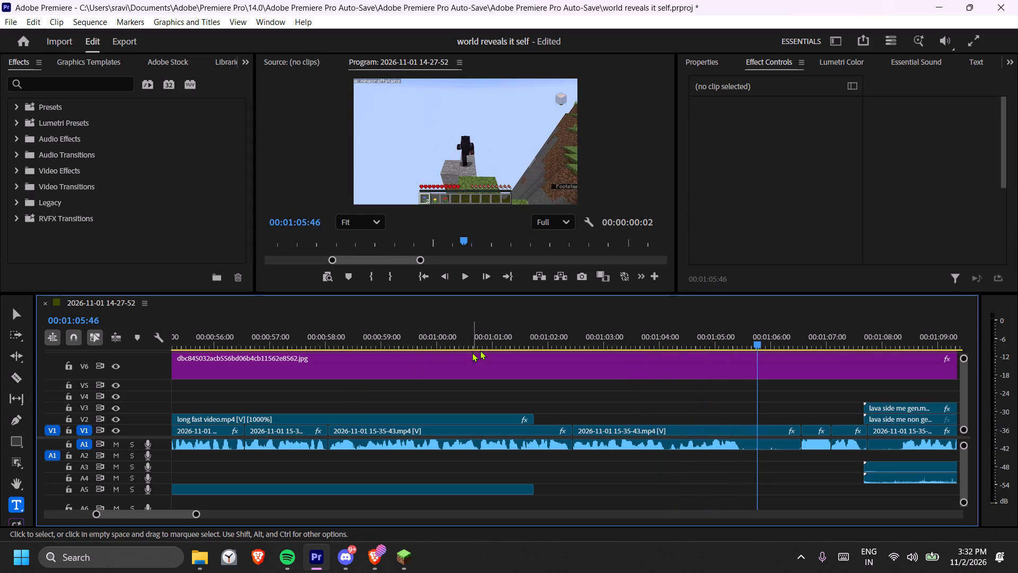
Replay from about 00:01:03, pausing at 00:01:05:28, and continue to the start of the lava side clips at 00:01:07:51.
left_click(595, 322)
key("space")
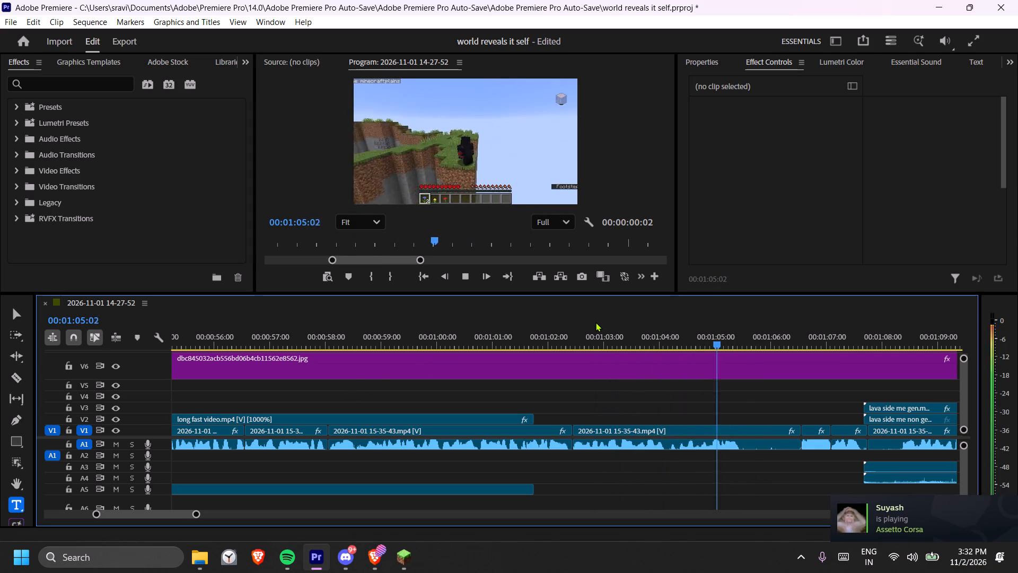
key("space")
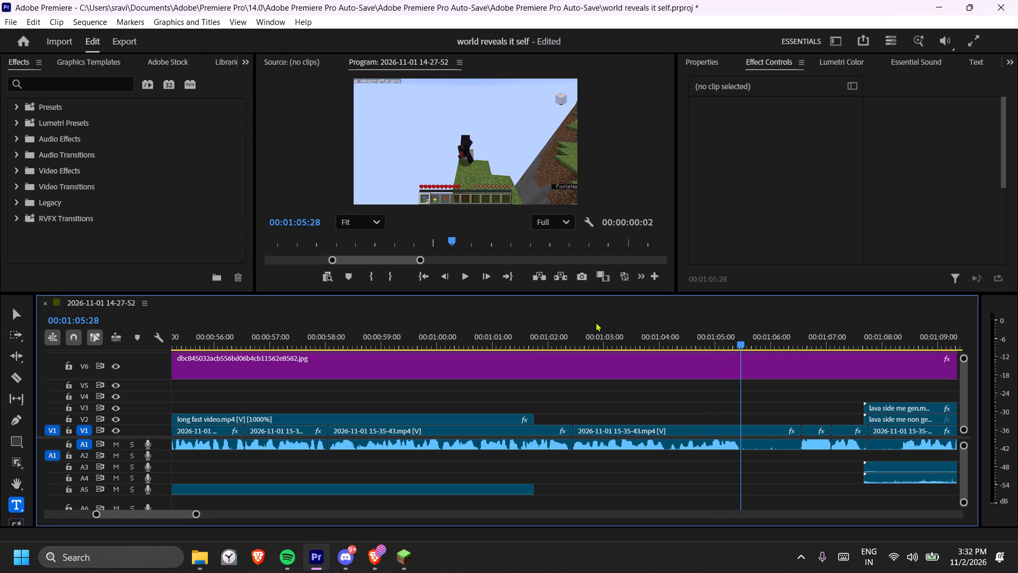
key("space")
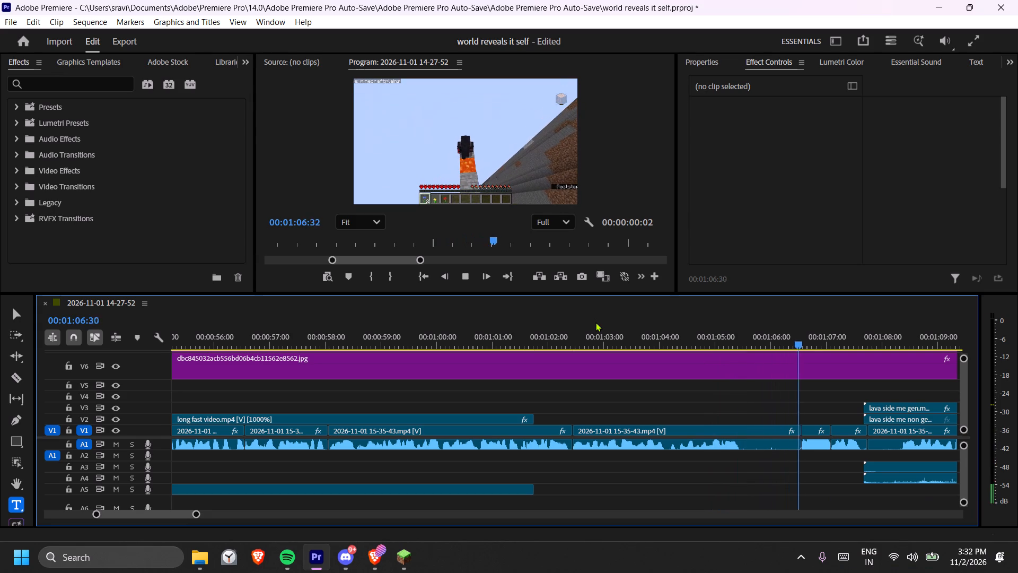
key("space")
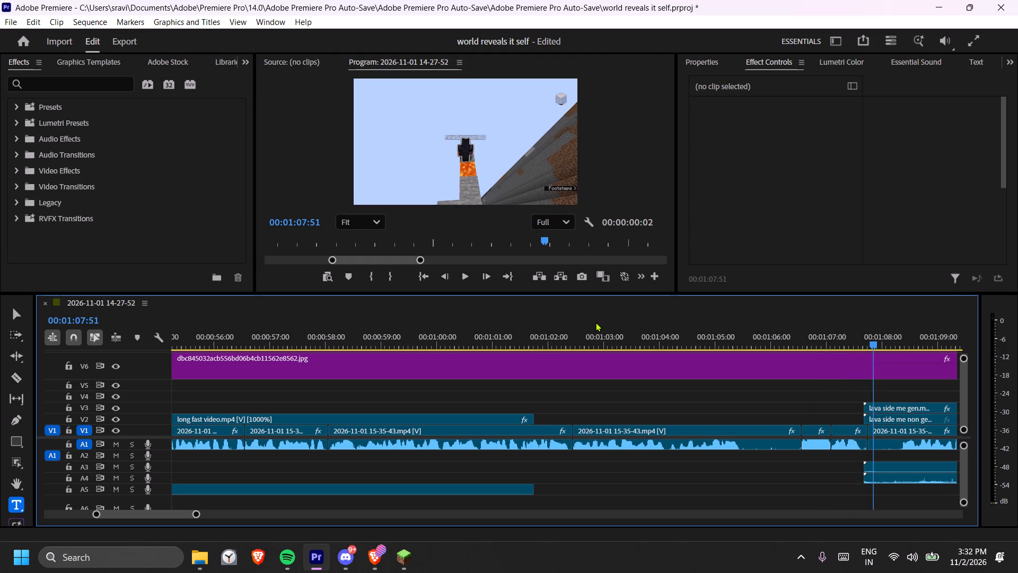
Play through the lava side clips, pausing at 00:01:13:01, and continue to 00:01:18:13.
key("space")
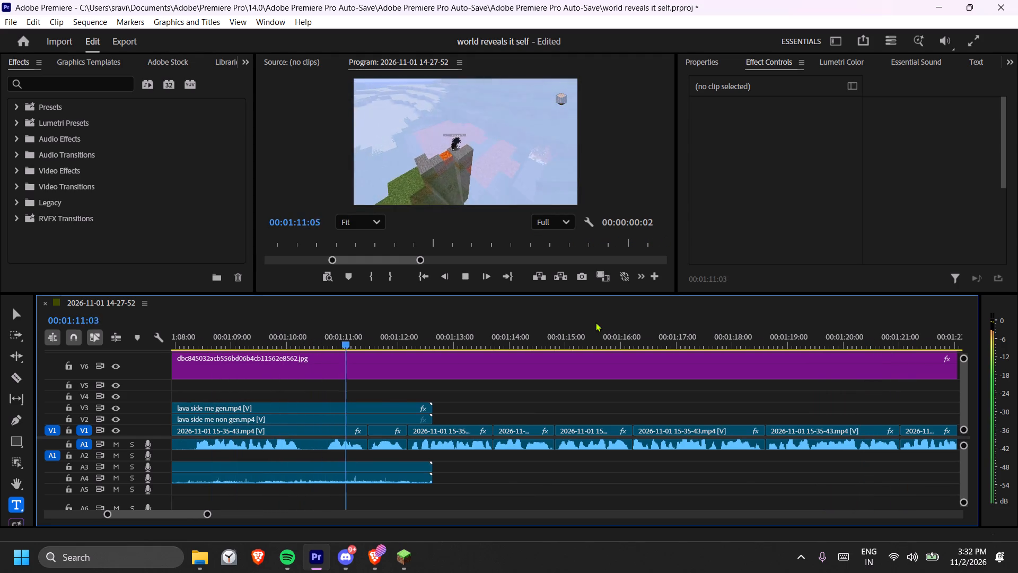
key("space")
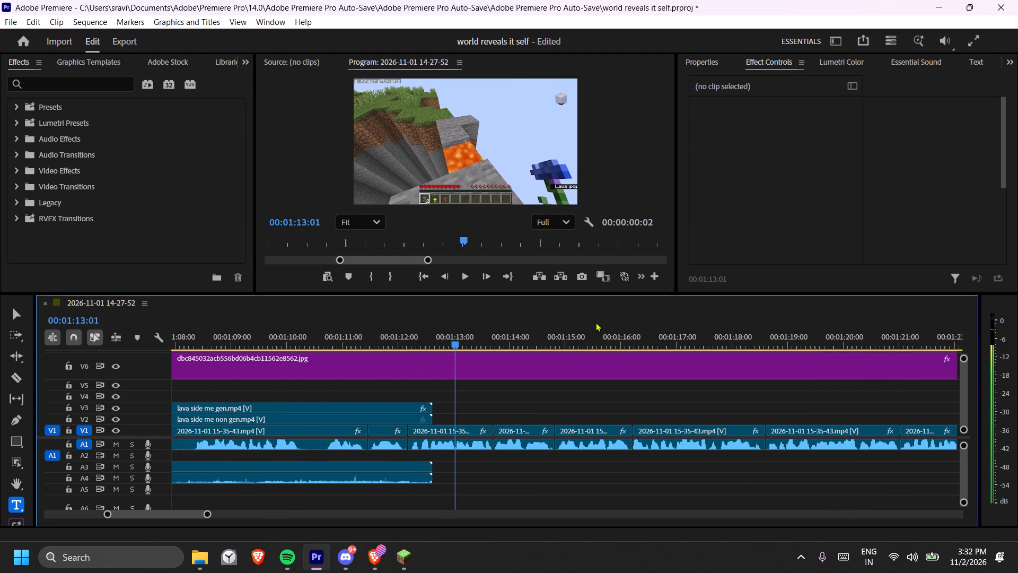
key("space")
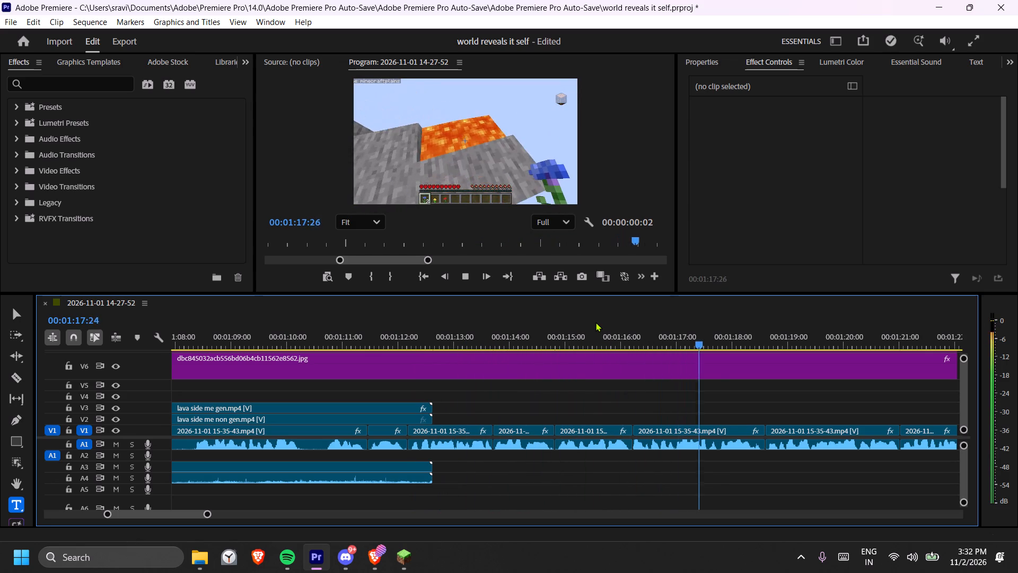
key("space")
Show the hidden system tray icons.
left_click(798, 552)
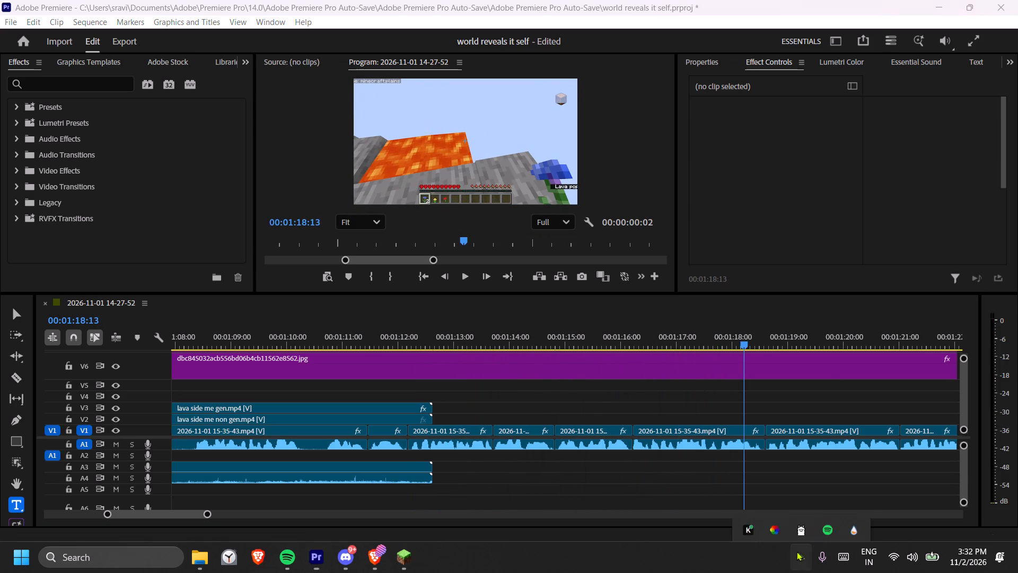
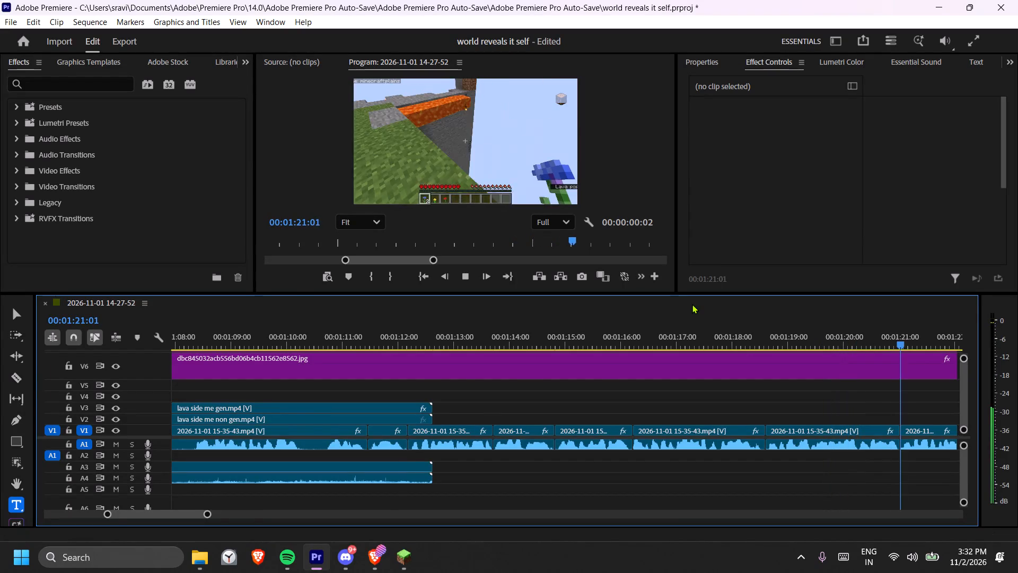
Continue reviewing playback through the tree clips, pausing at 00:01:23:51, and continue into the top down clips to 00:01:34:17.
key("minus")
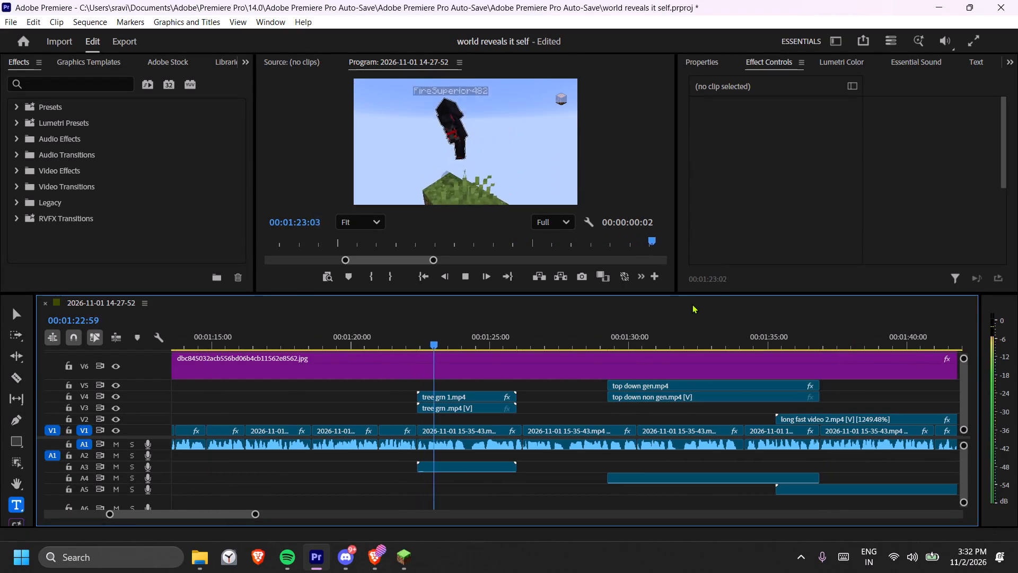
key("space")
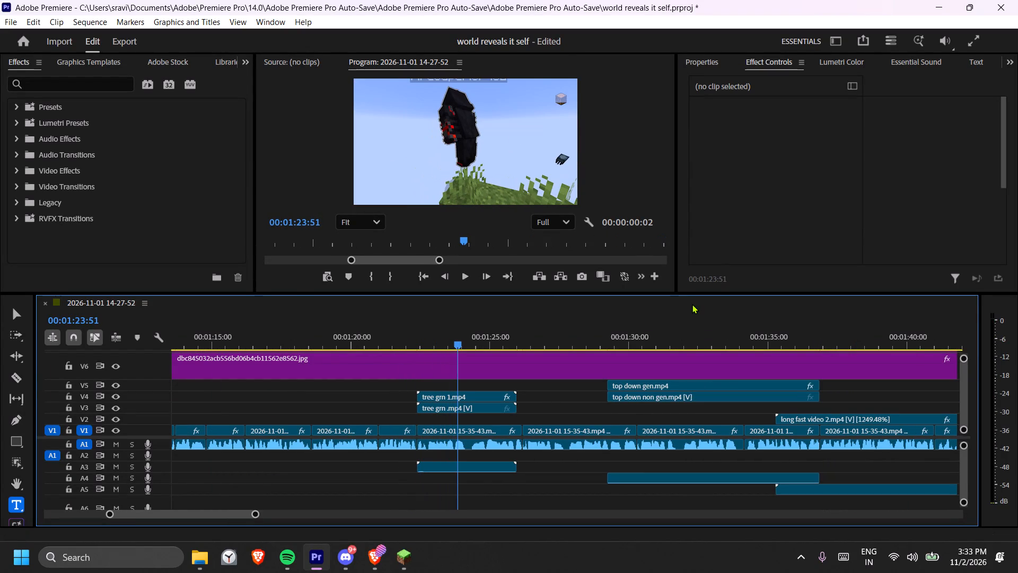
key("space")
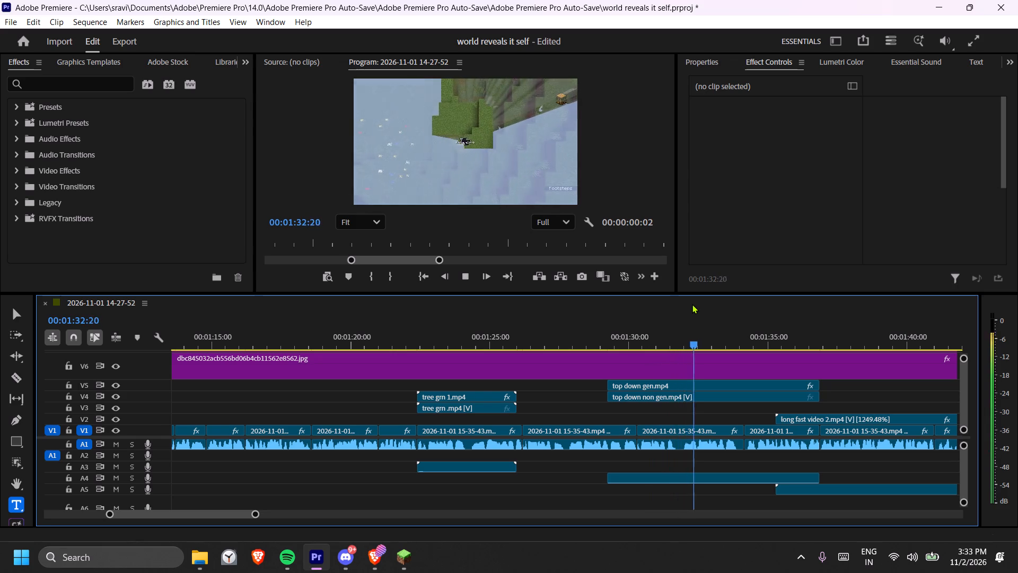
key("space")
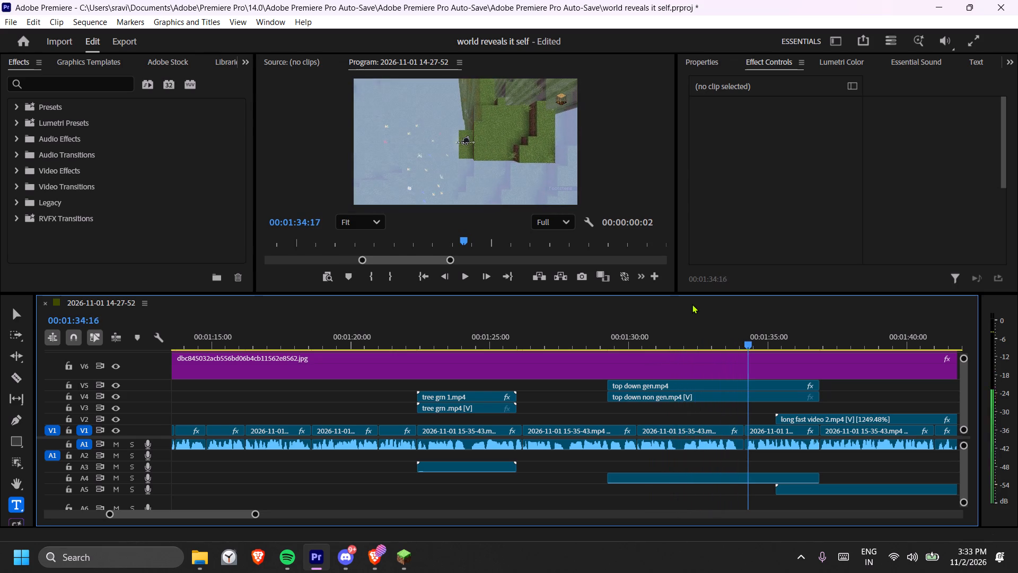
Replay the top down clips repeatedly from about 00:01:32:30, checking the passage up to about 00:01:33:45 and stopping at 00:01:33:37.
left_click(697, 334)
key("space")
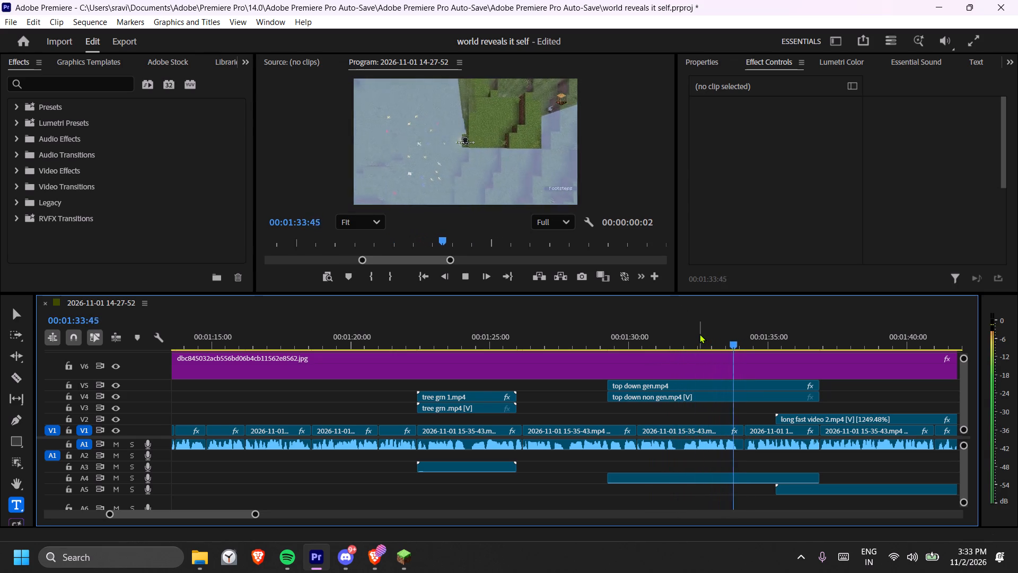
key("space")
left_click(699, 334)
key("space")
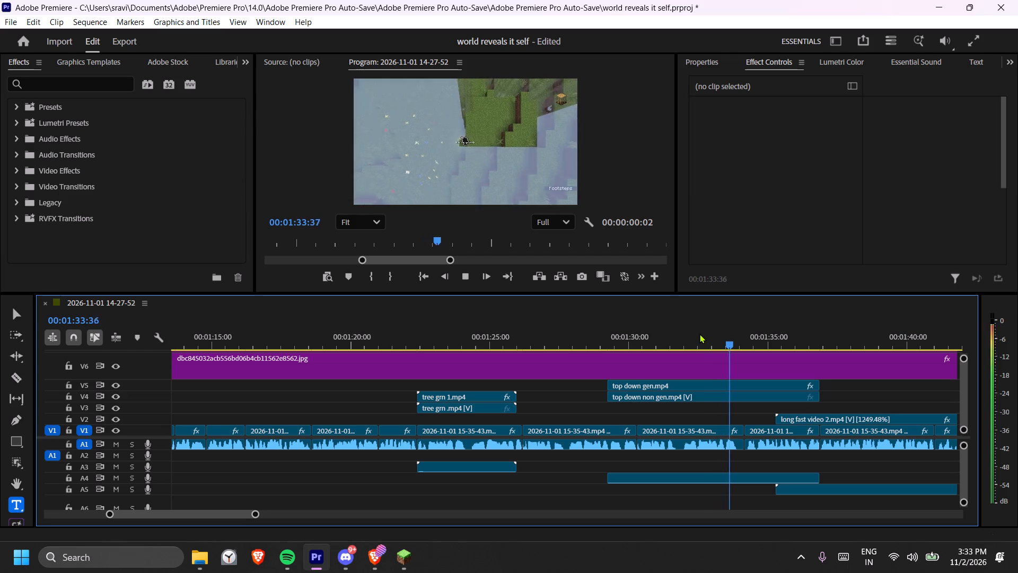
left_click(699, 334)
key("space")
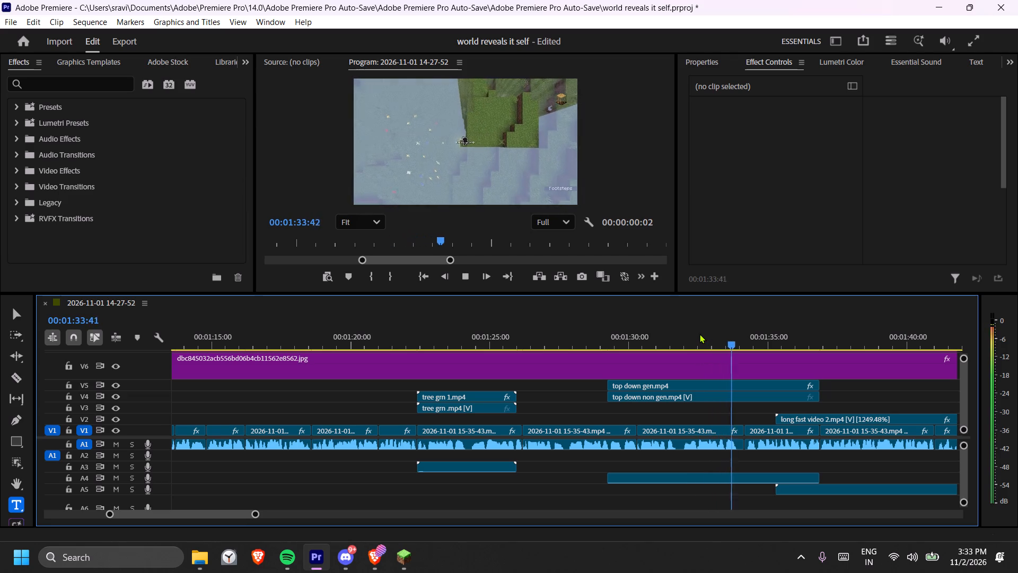
left_click(699, 334)
key("space")
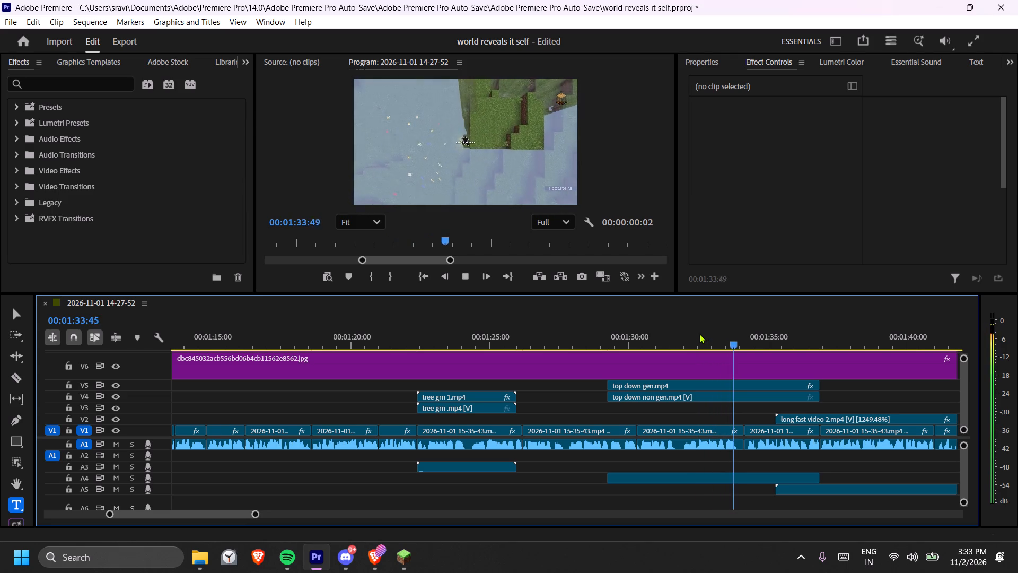
left_click(699, 334)
key("space")
key("space")
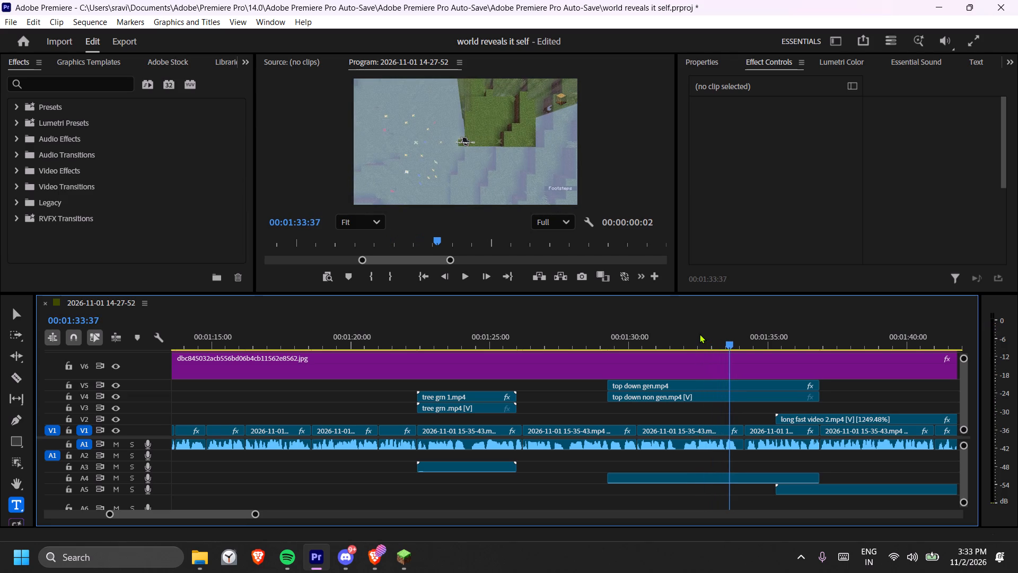
Continue playback past the top down clips and through long fast video 2, stopping at 00:01:43:25.
key("space")
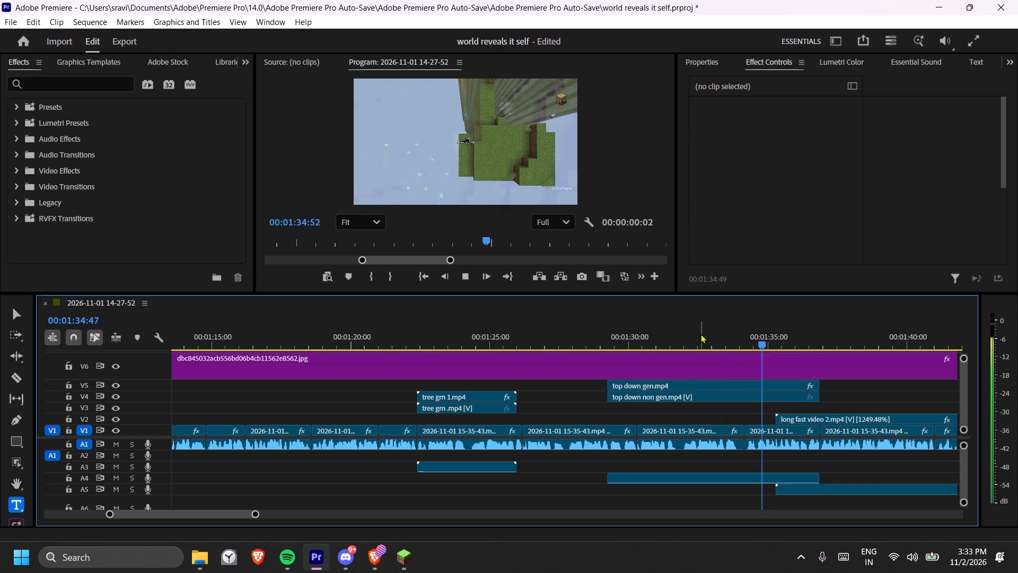
key("space")
key("space")
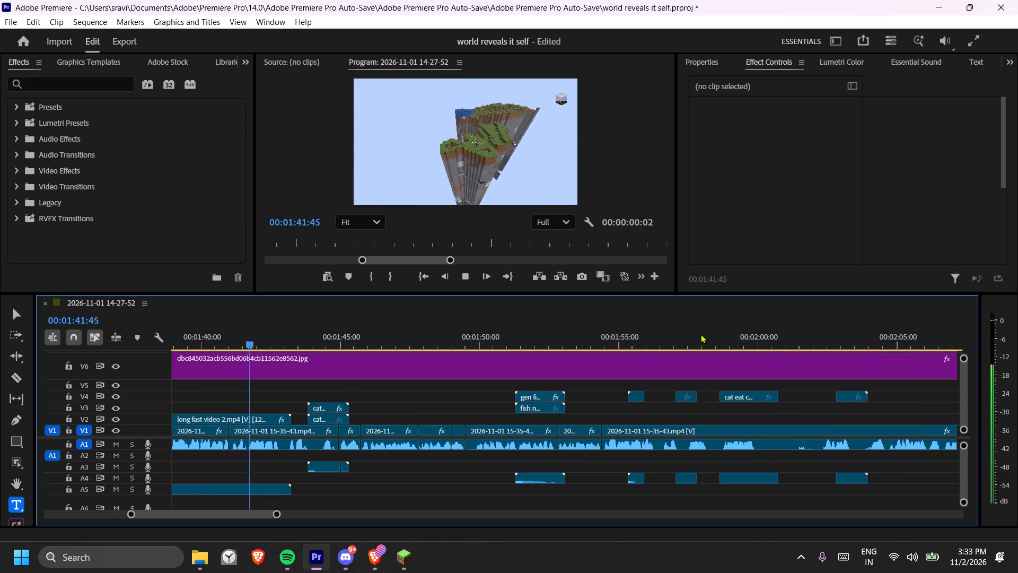
key("space")
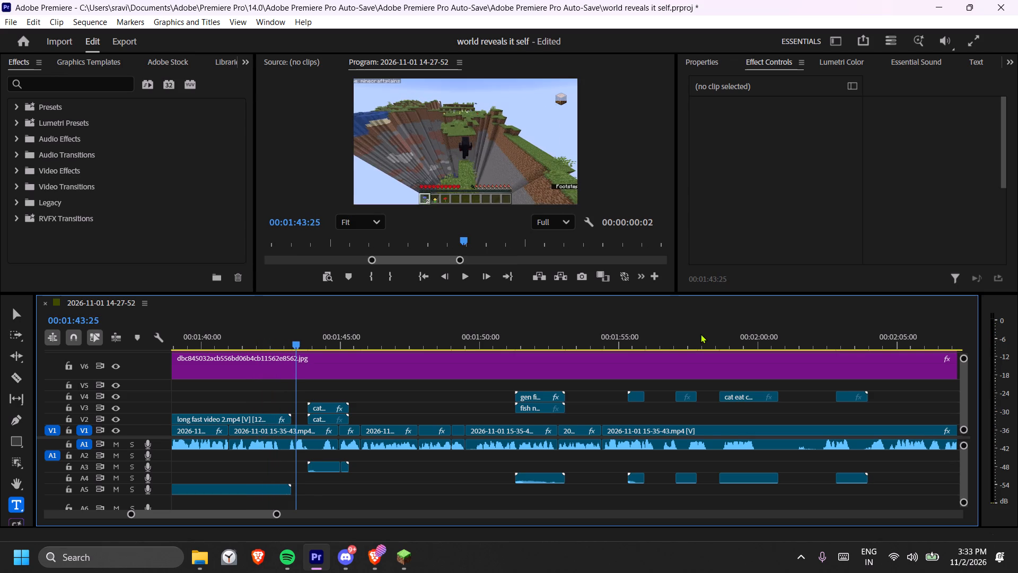
Play through the cat clips to 00:01:46:26, and replay from about 00:01:44:17 to 00:01:47:46.
key("space")
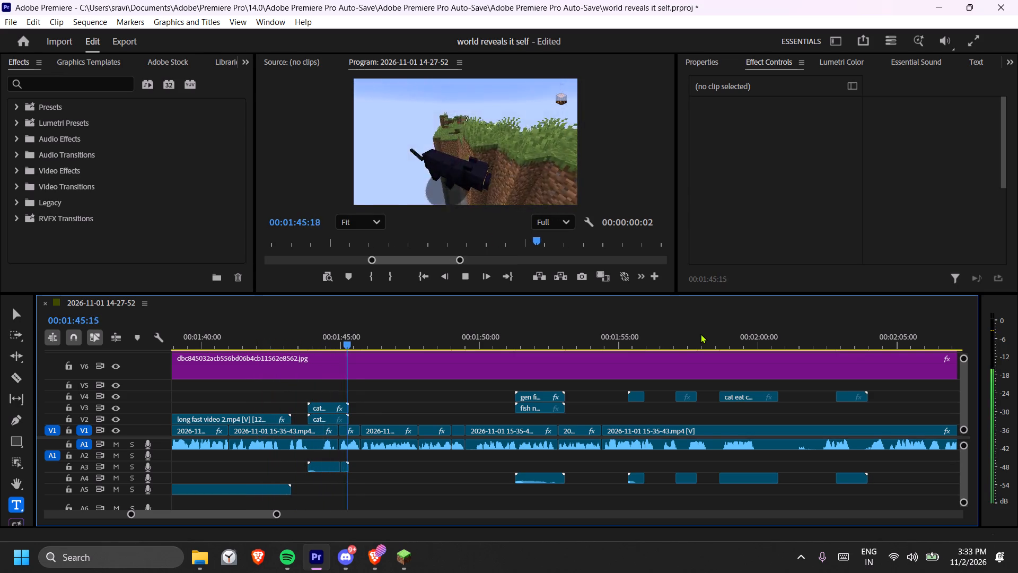
key("space")
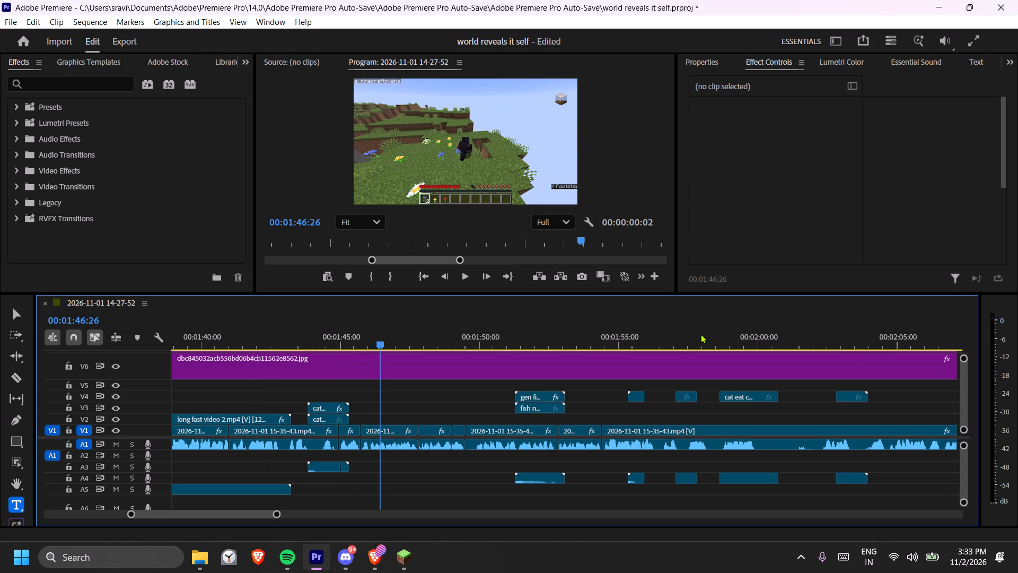
left_click(321, 340)
key("space")
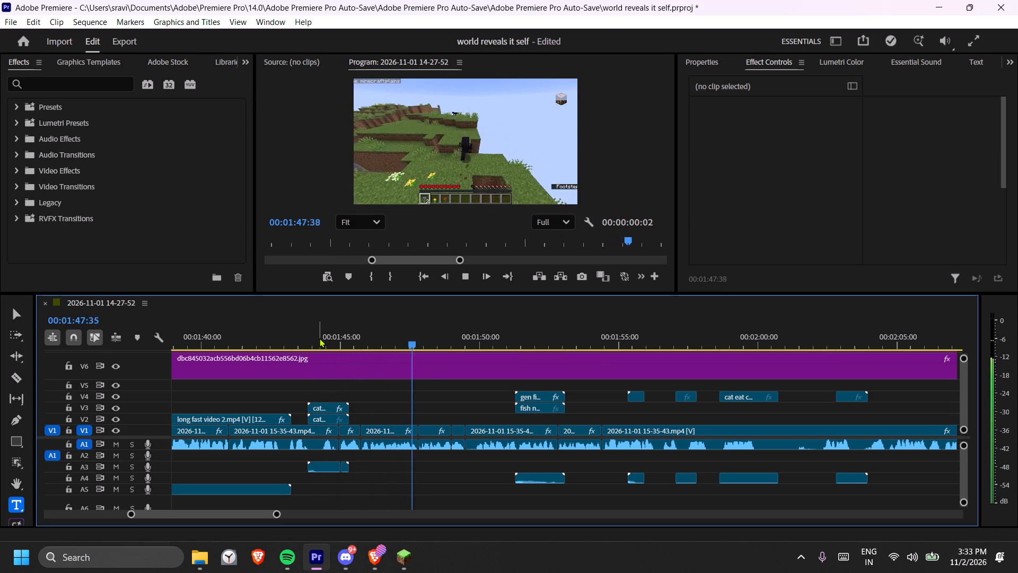
key("space")
Set the audio gain of the gameplay clip ending at 00:01:47:46 to 6 dB.
left_click(387, 449)
right_click(387, 449)
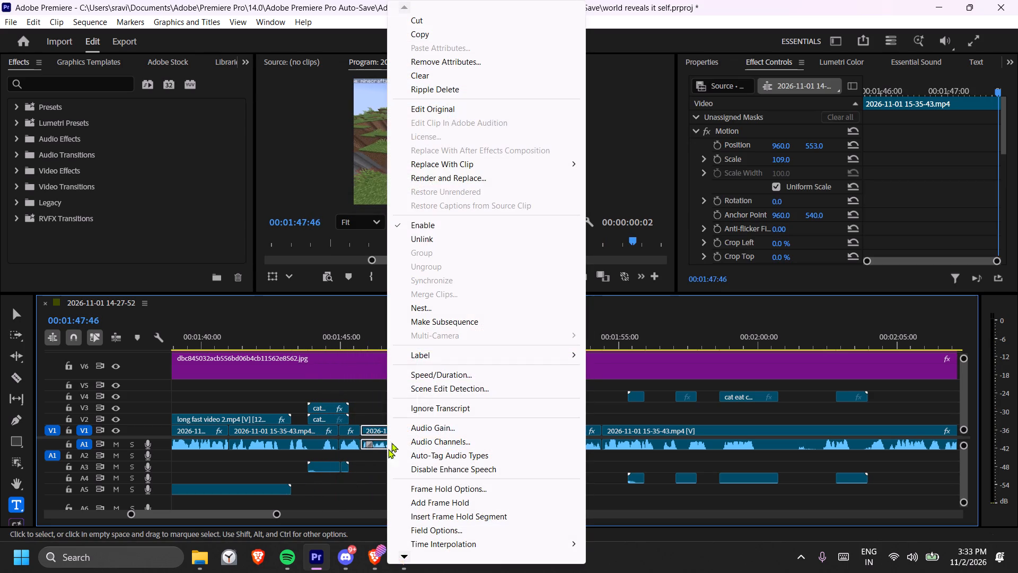
left_click(442, 427)
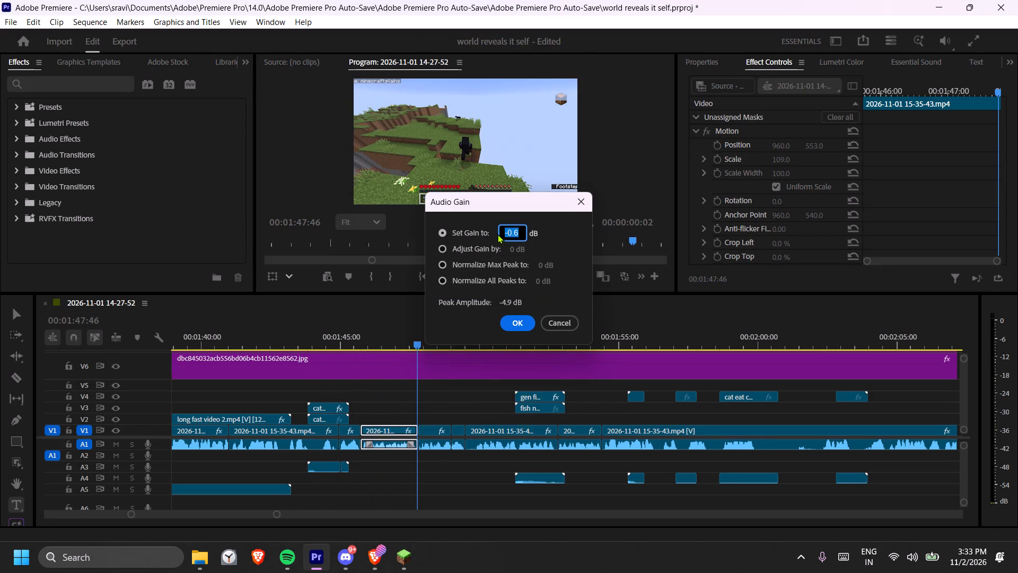
key("BackSpace")
key("6")
key("Return")
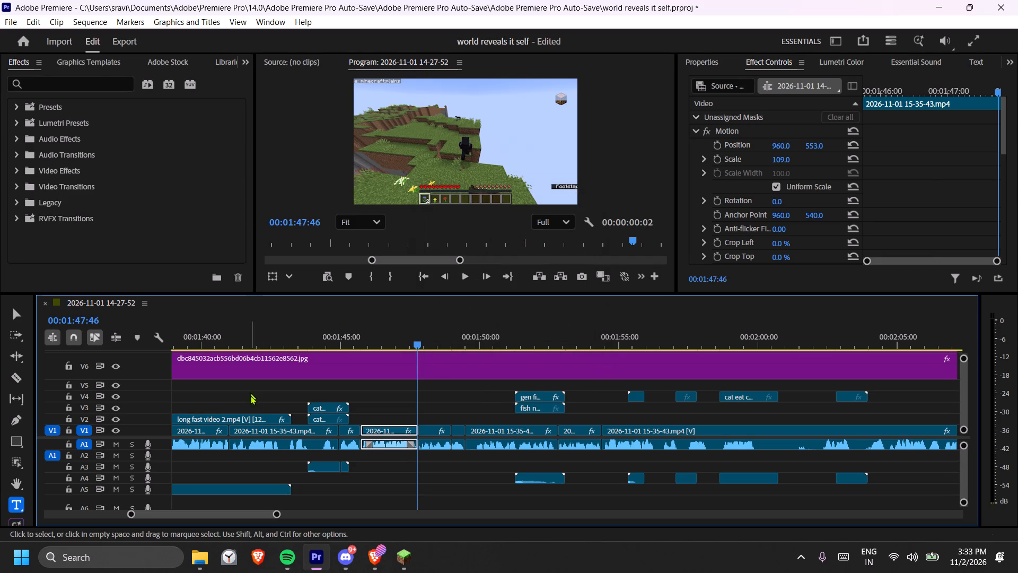
Replay the adjusted gameplay audio from about 00:01:44:43, stopping at 00:01:48:15.
left_click(318, 356)
key("space")
left_click(334, 332)
key("space")
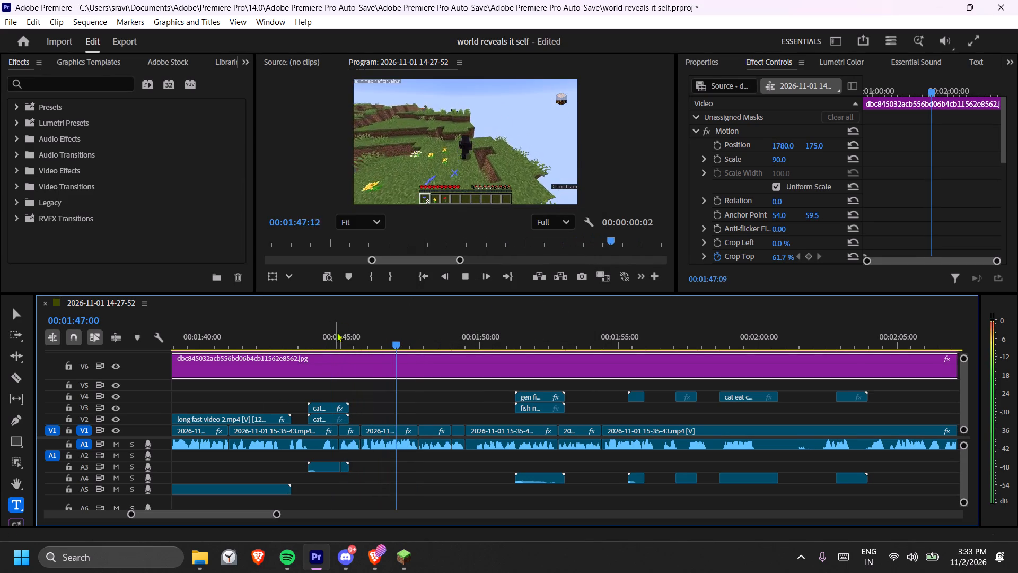
key("space")
Set the audio gain of the gameplay clip at 00:01:48:15 to 6 dB.
left_click(437, 441)
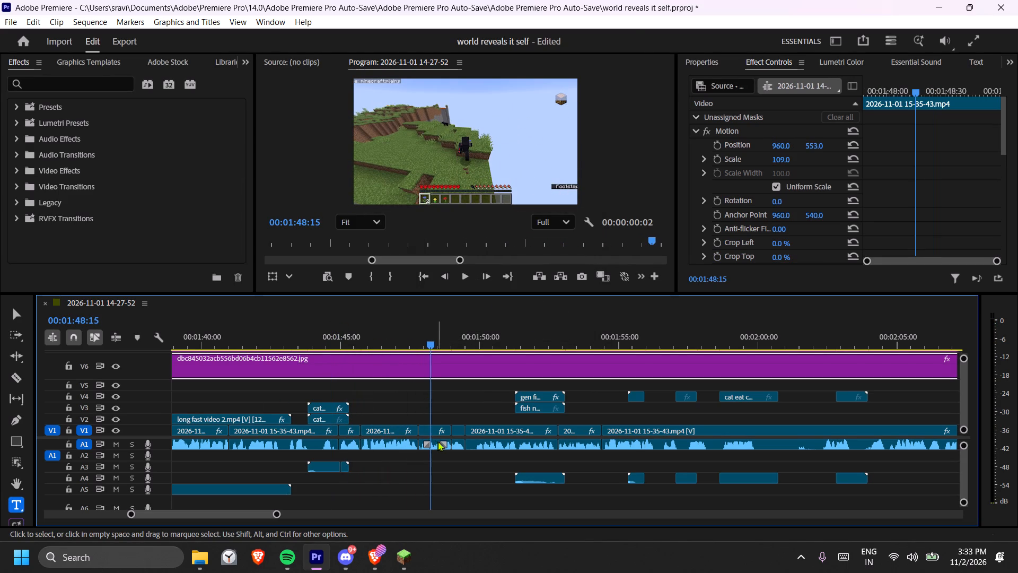
right_click(438, 441)
left_click(506, 421)
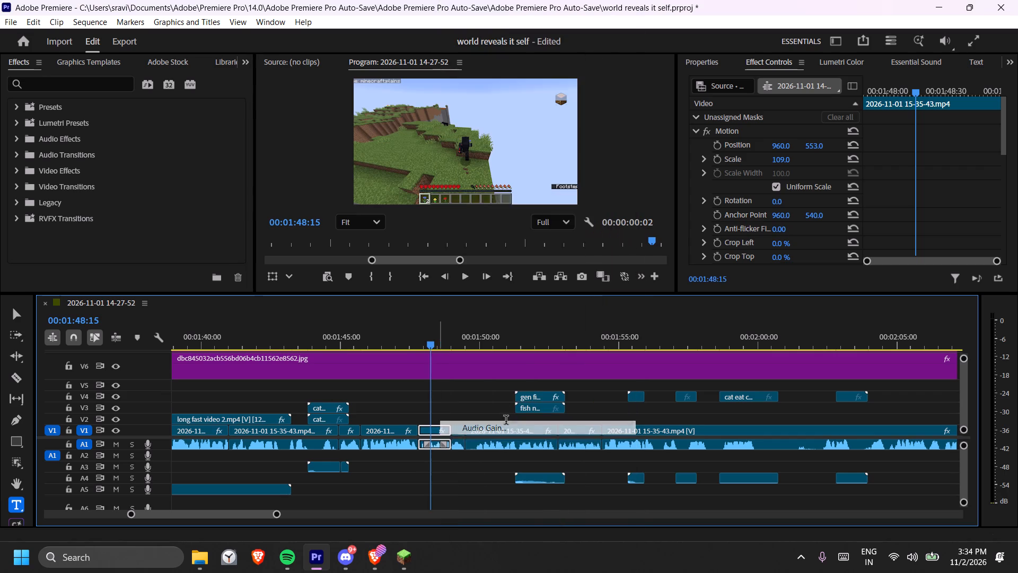
left_click(460, 235)
left_click(502, 234)
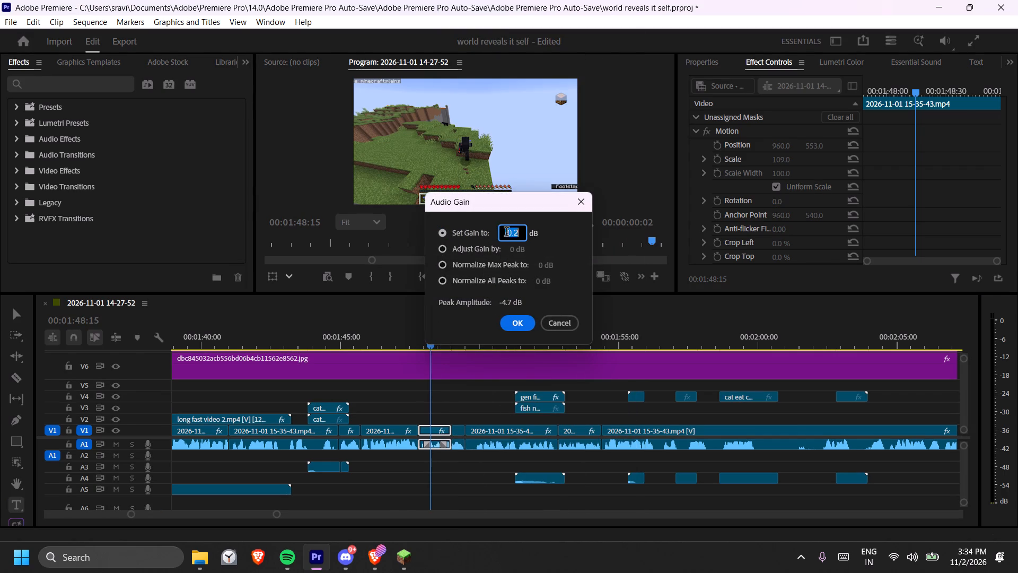
key("6")
key("Return")
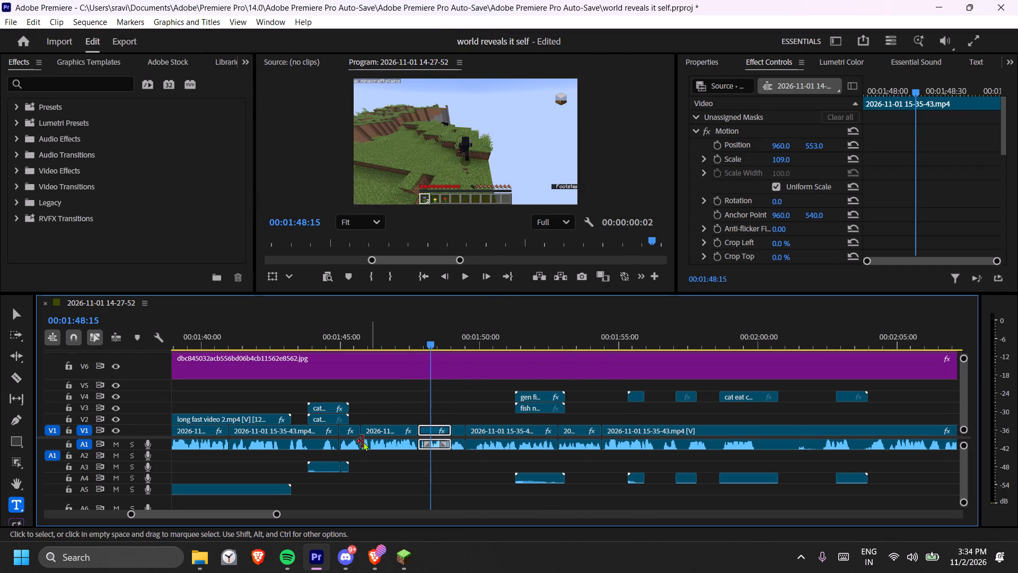
Check the audio gain setting of the gameplay clip at 00:01:48:15.
left_click(624, 459)
key("minus")
key("minus")
key("minus")
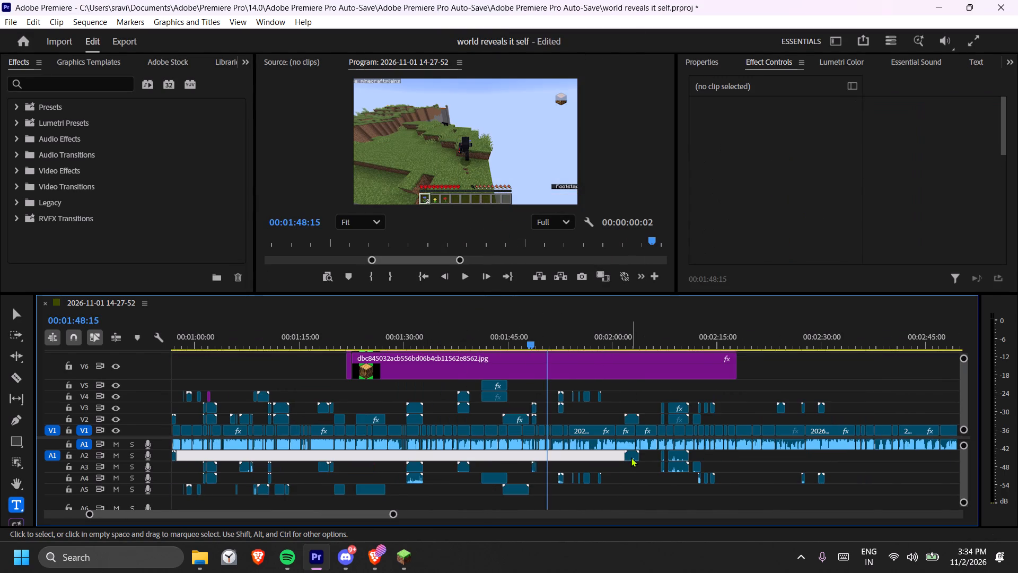
key("equal")
key("equal")
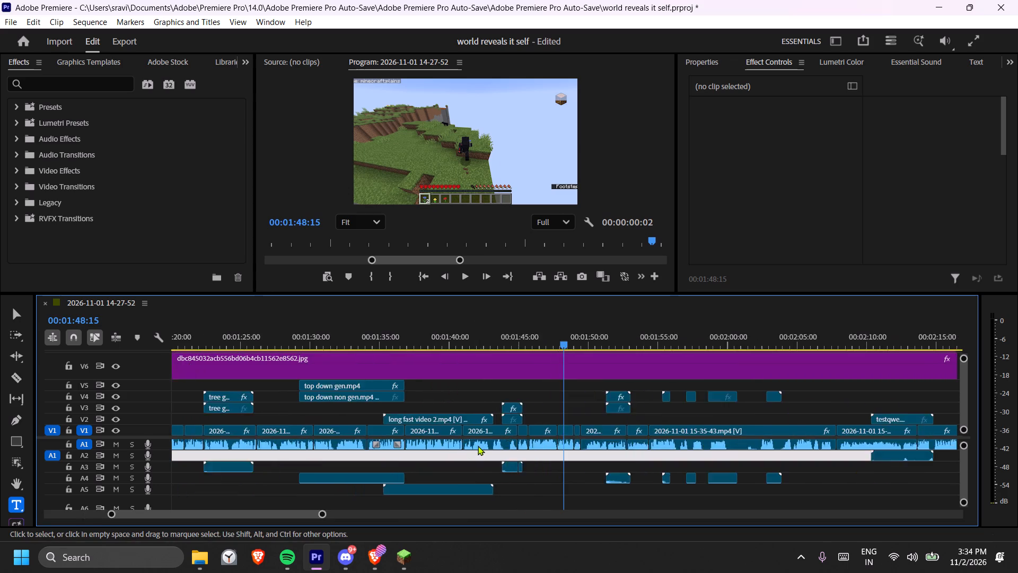
key("equal")
key("equal")
key("equal")
left_click(578, 444)
right_click(578, 444)
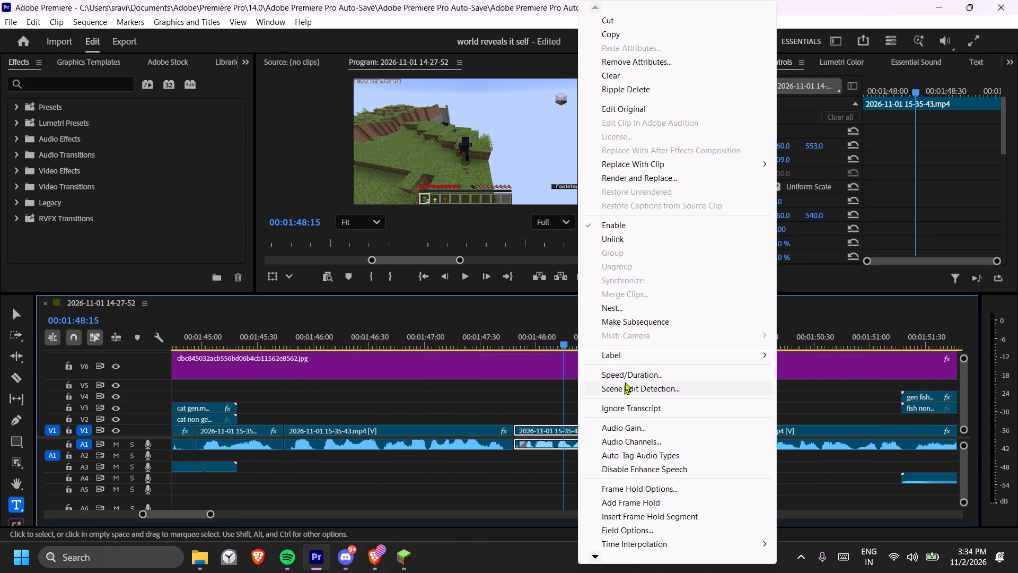
left_click(624, 426)
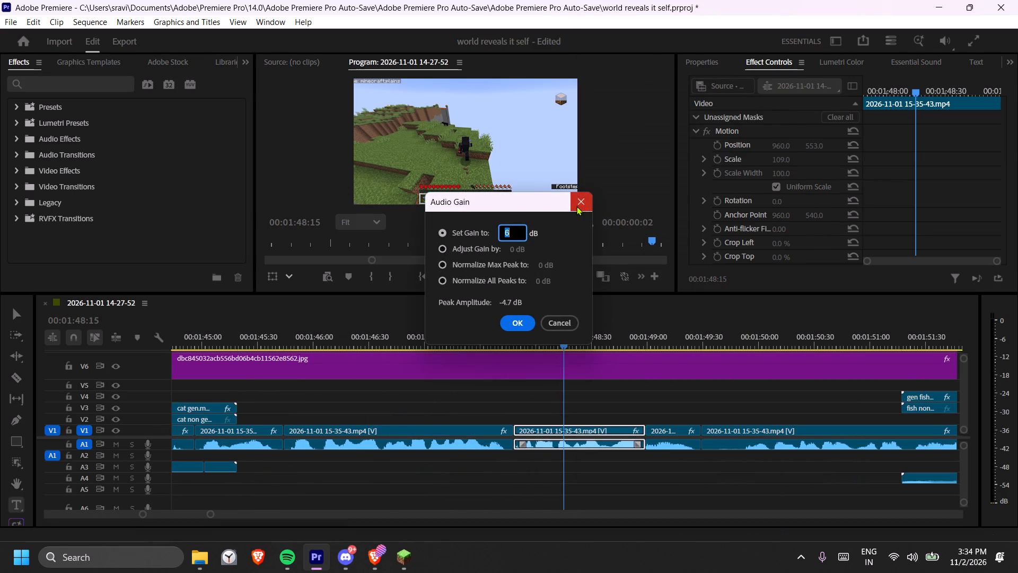
left_click(582, 206)
Set the audio gain of the short gameplay clip starting just before 00:01:49:00 to 5 dB.
left_click(657, 444)
right_click(657, 444)
left_click(669, 440)
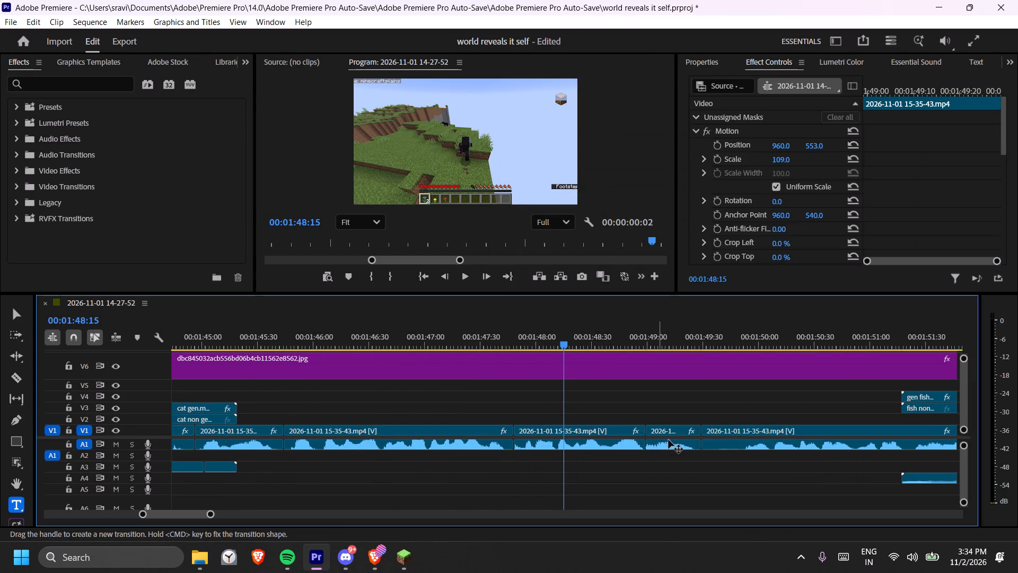
right_click(669, 440)
left_click(723, 421)
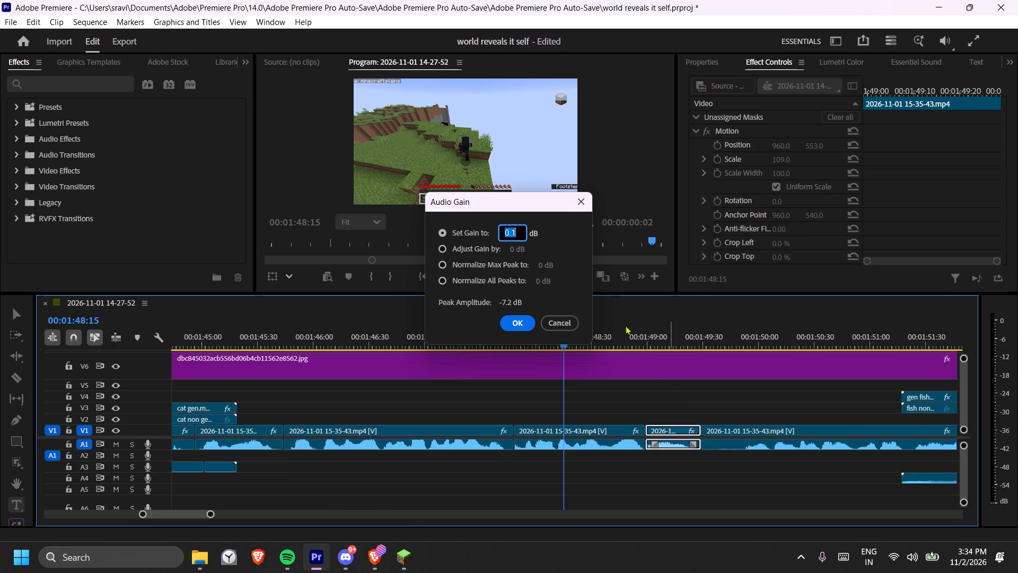
key("5")
key("Return")
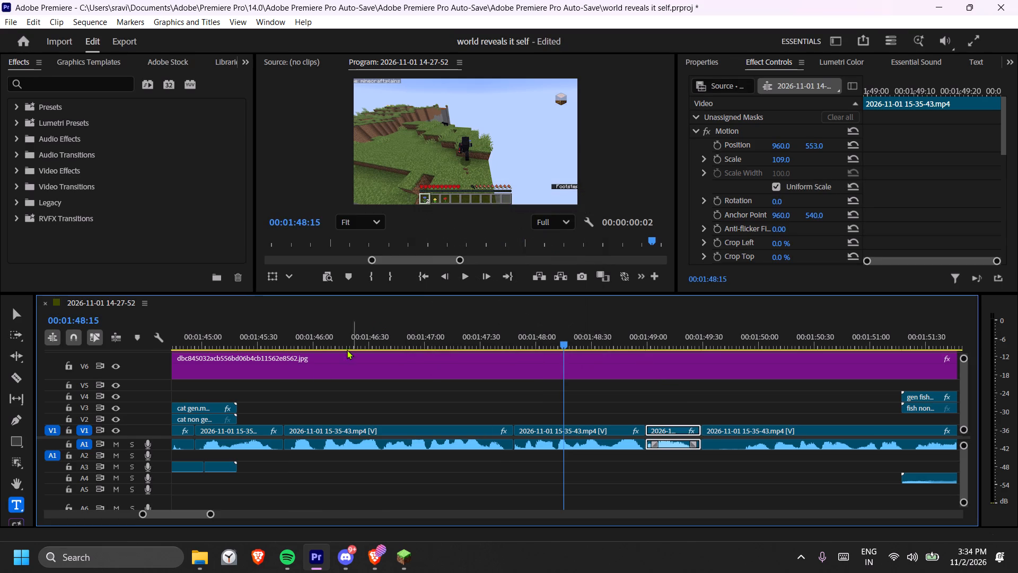
Play back from about 00:01:45:13 to compare the audio level, and play from about 00:01:35:21 to 00:01:36:11.
left_click(227, 336)
key("space")
type("--")
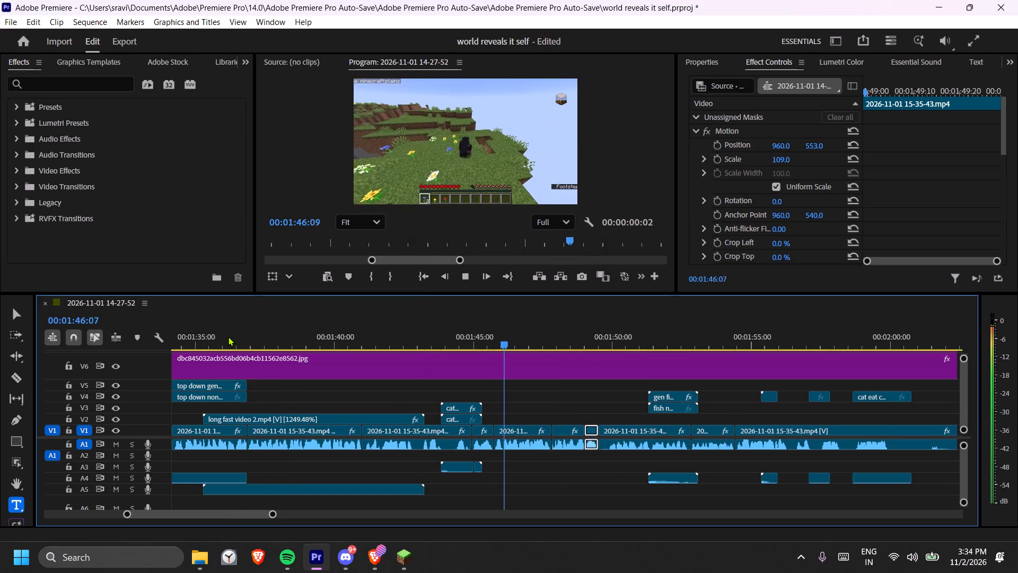
key("space")
left_click(206, 340)
key("space")
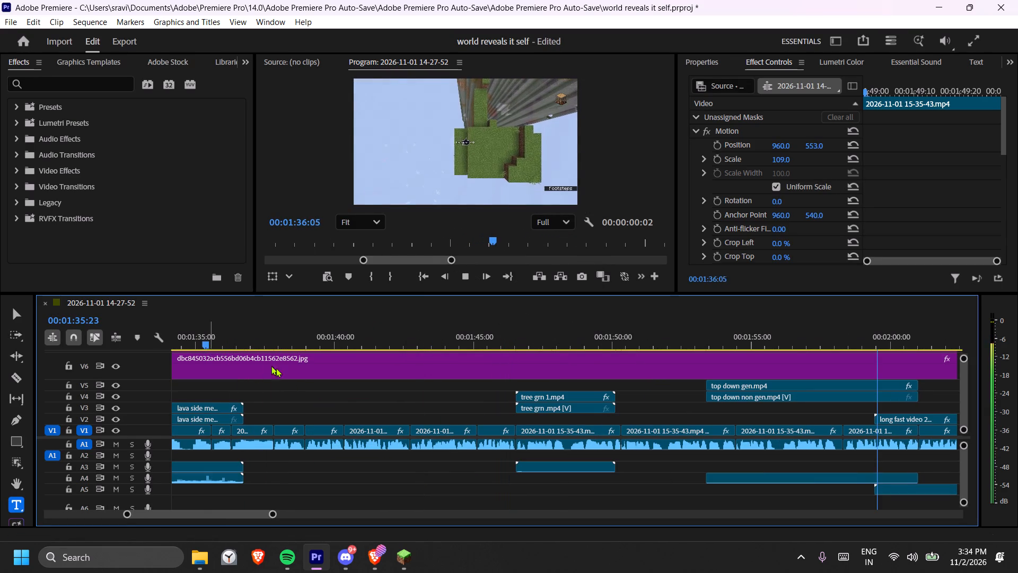
key("space")
Check the audio gain setting of the gameplay clip around 00:01:20:00.
right_click(424, 445)
left_click(481, 428)
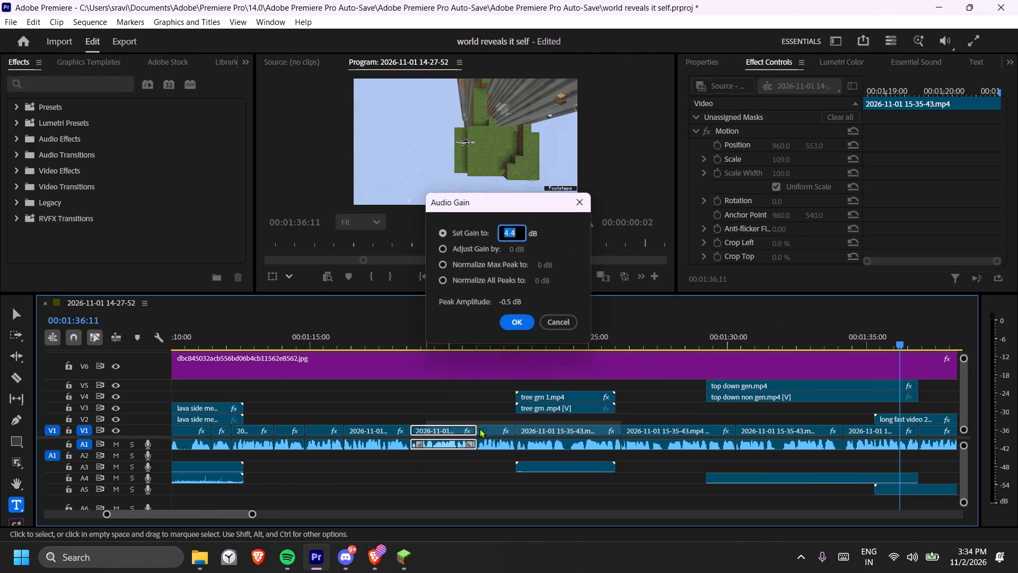
left_click(520, 318)
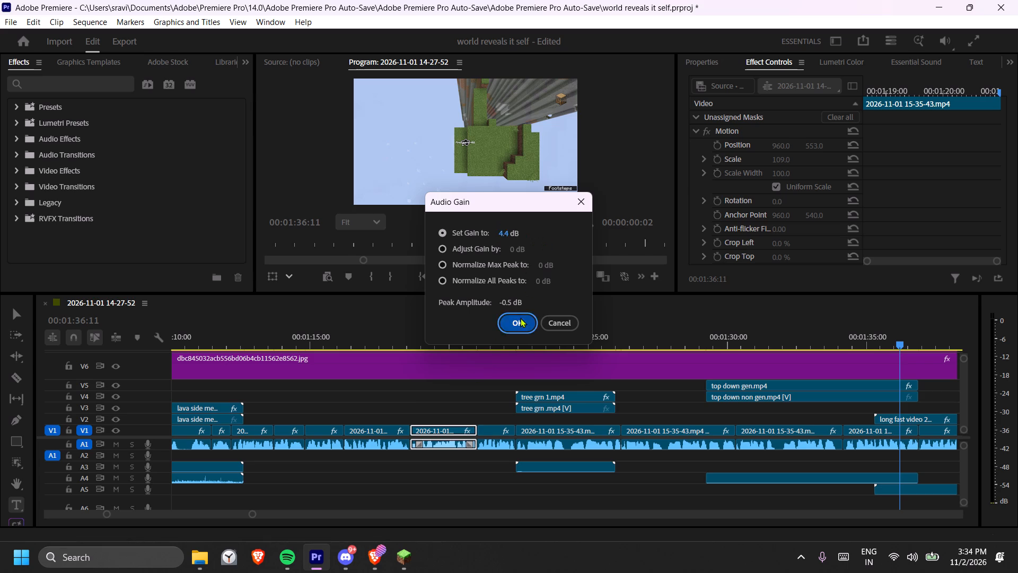
left_click_drag(501, 324, 507, 326)
Play from about 00:01:27:00 to 00:01:29:04 and check the audio gain setting of the gameplay clip around 00:01:28:00.
left_click_drag(551, 330, 656, 330)
key("space")
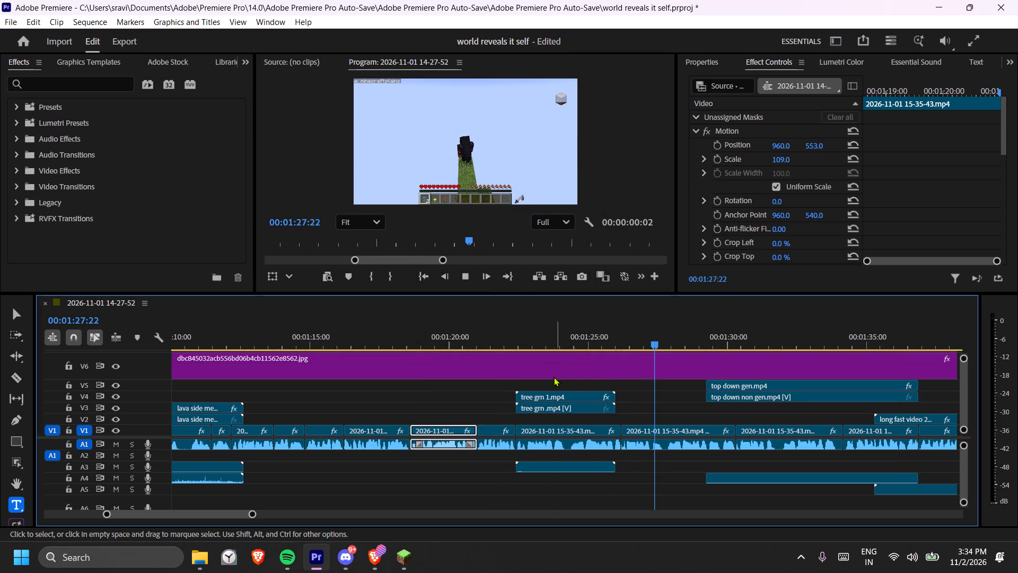
scroll(428, 429, "down", 6)
key("equal")
key("space")
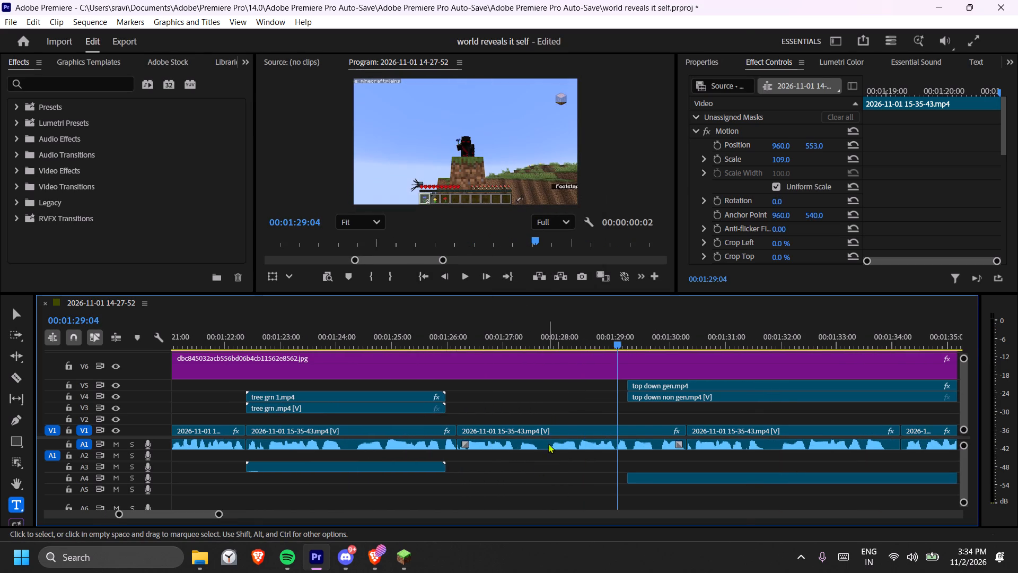
left_click(548, 444)
right_click(549, 442)
left_click(599, 424)
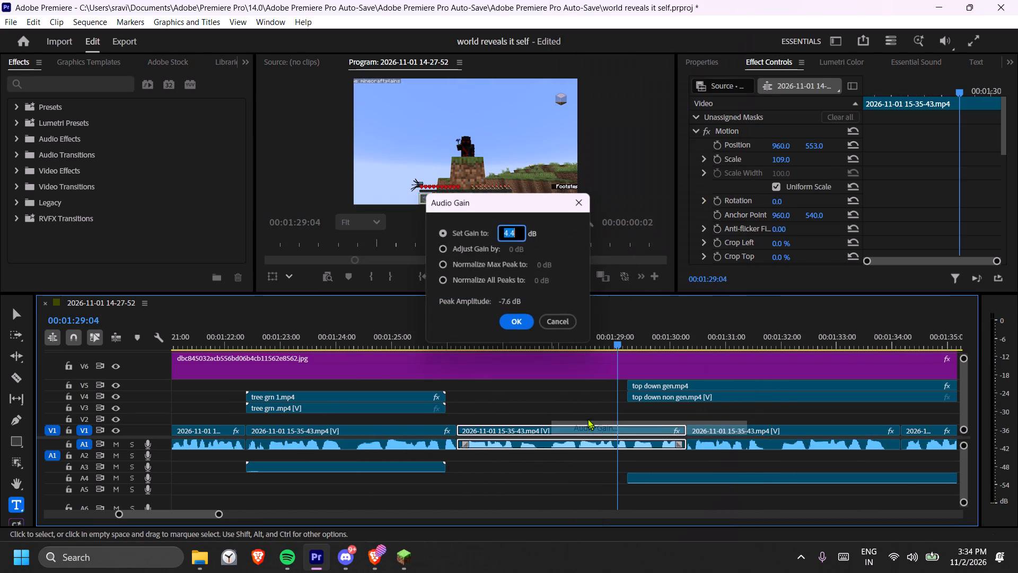
left_click(579, 205)
Play back the sequence from 00:01:29:04 to 00:02:03:55 to review the gameplay audio level.
key("space")
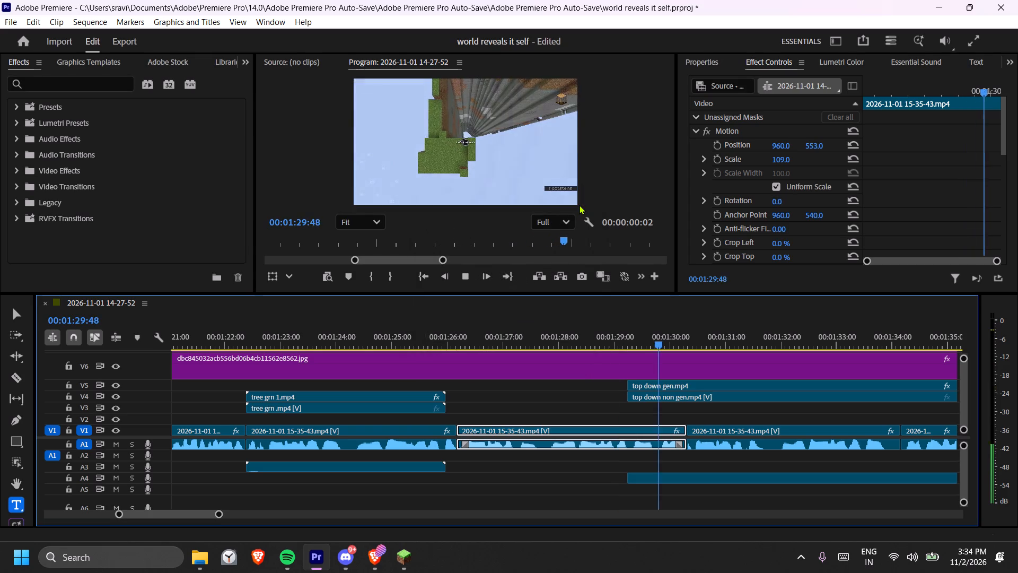
key("minus")
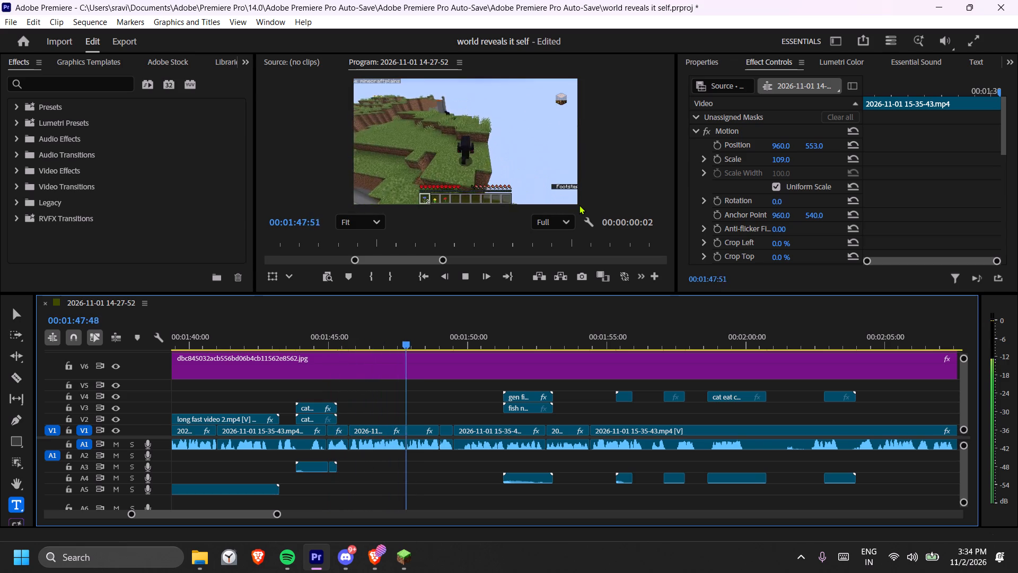
key("space")
key("space")
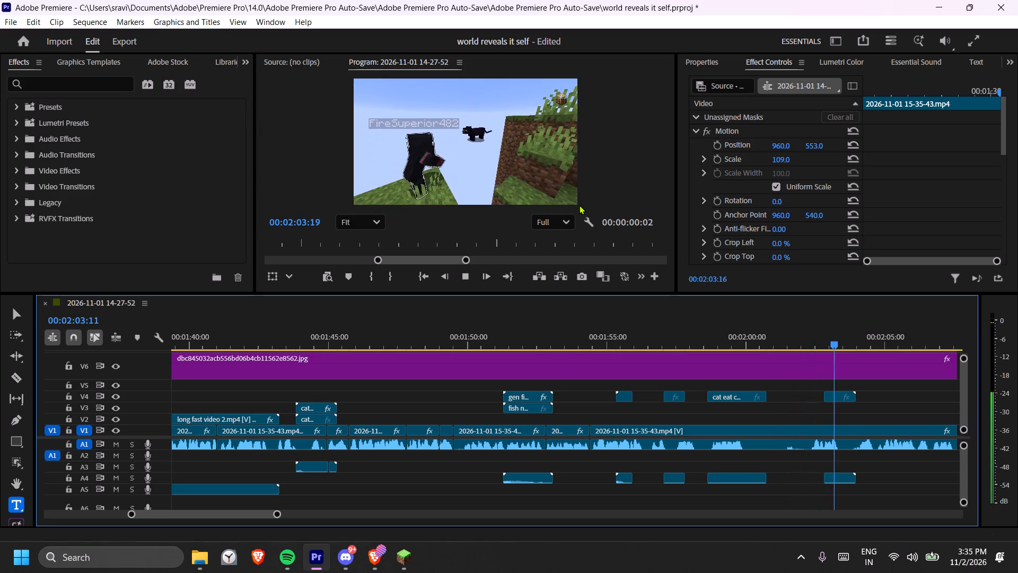
key("space")
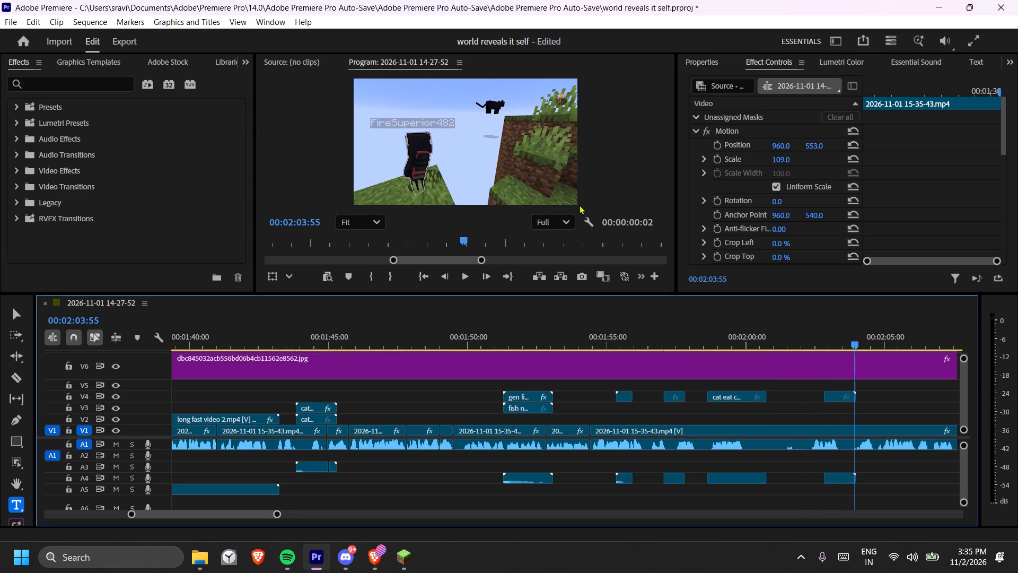
Set the audio gain of the long gameplay clip starting just before 00:01:55:00 to 5 dB.
left_click(824, 443)
right_click(824, 443)
left_click(847, 435)
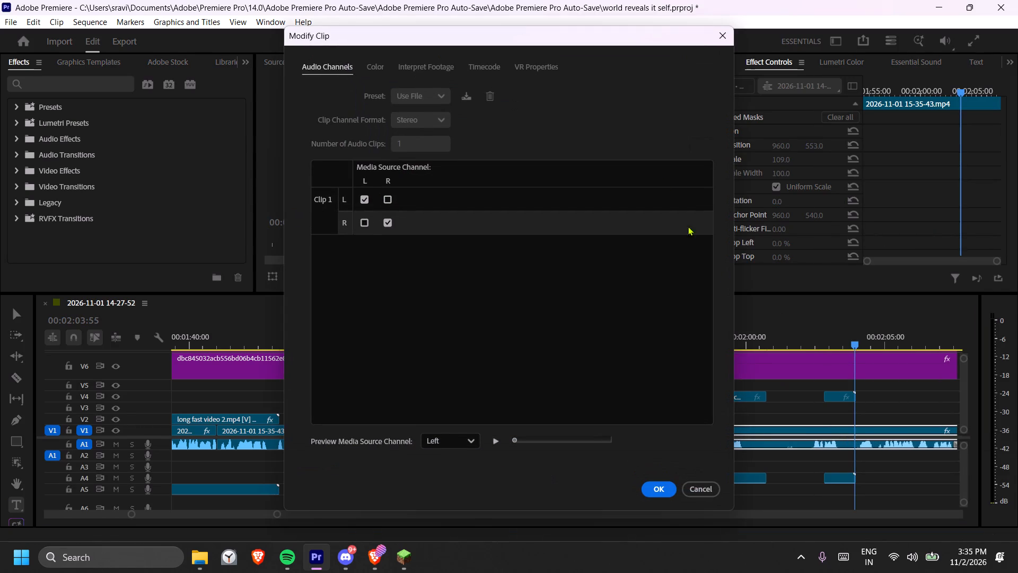
left_click(720, 35)
right_click(812, 439)
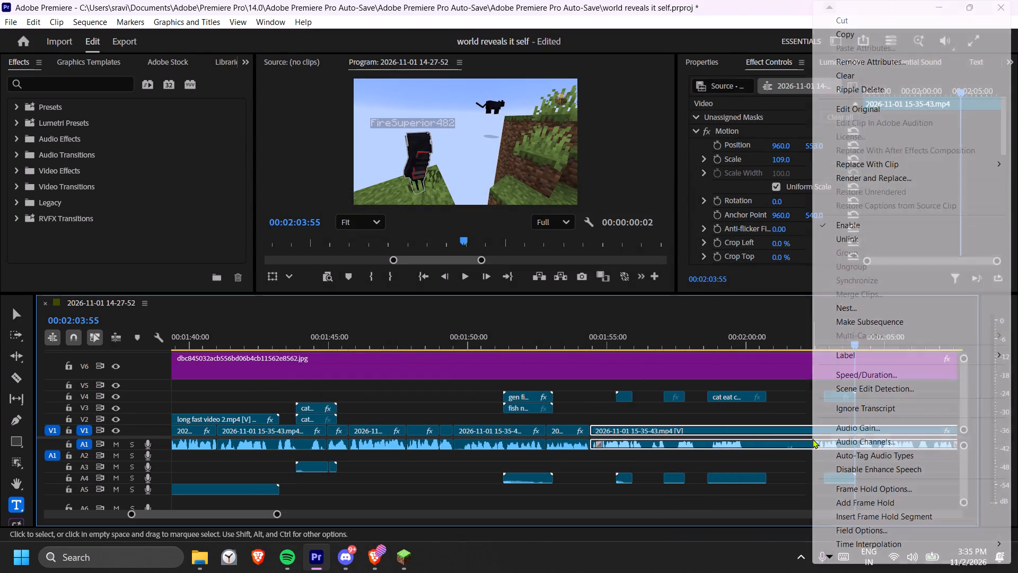
left_click(861, 429)
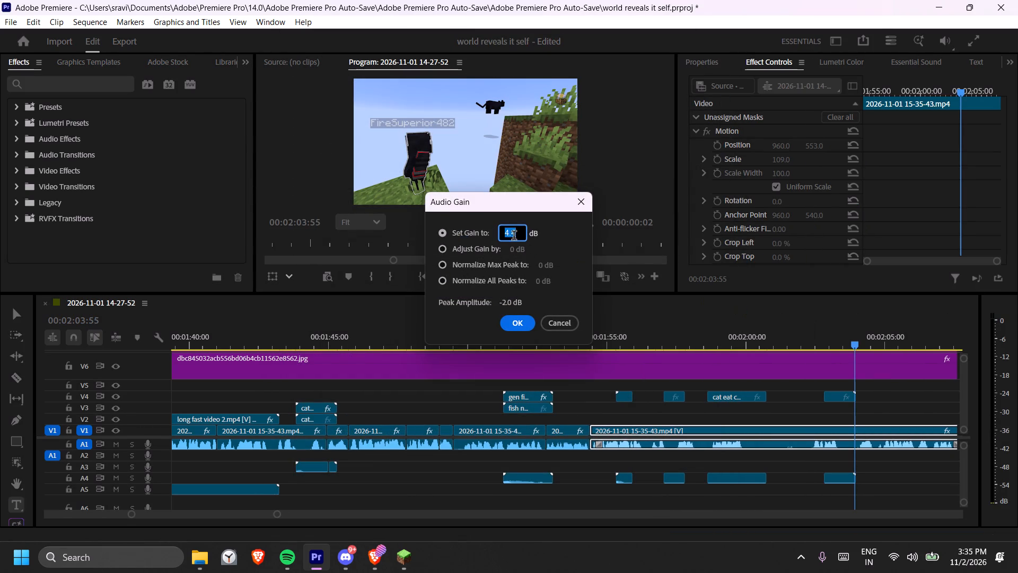
key("BackSpace")
key("5")
key("Return")
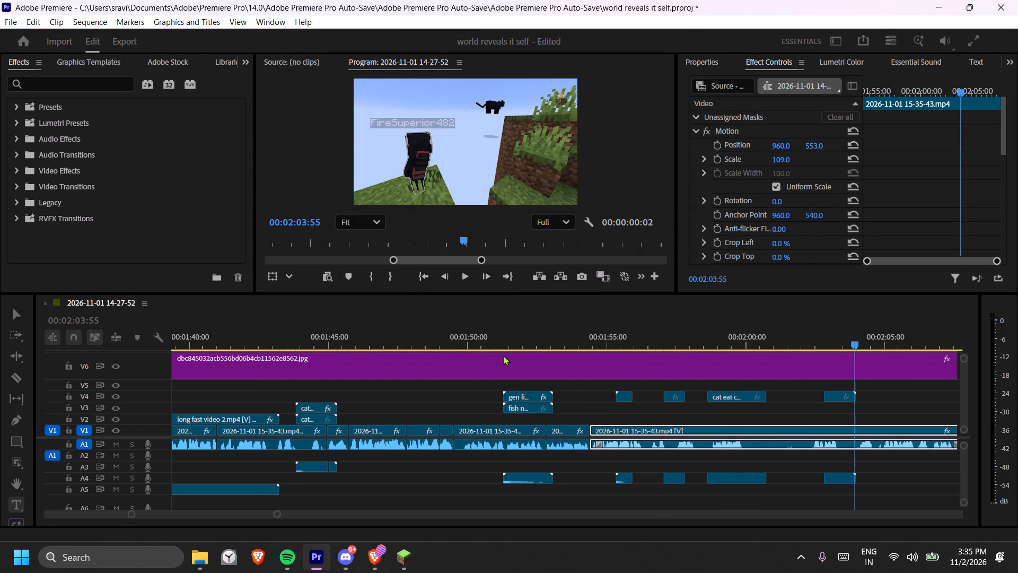
Play back the sequence from about 00:02:02:00 to 00:02:30:35 to review the gameplay audio and edits.
left_click(796, 359)
left_click(801, 345)
key("space")
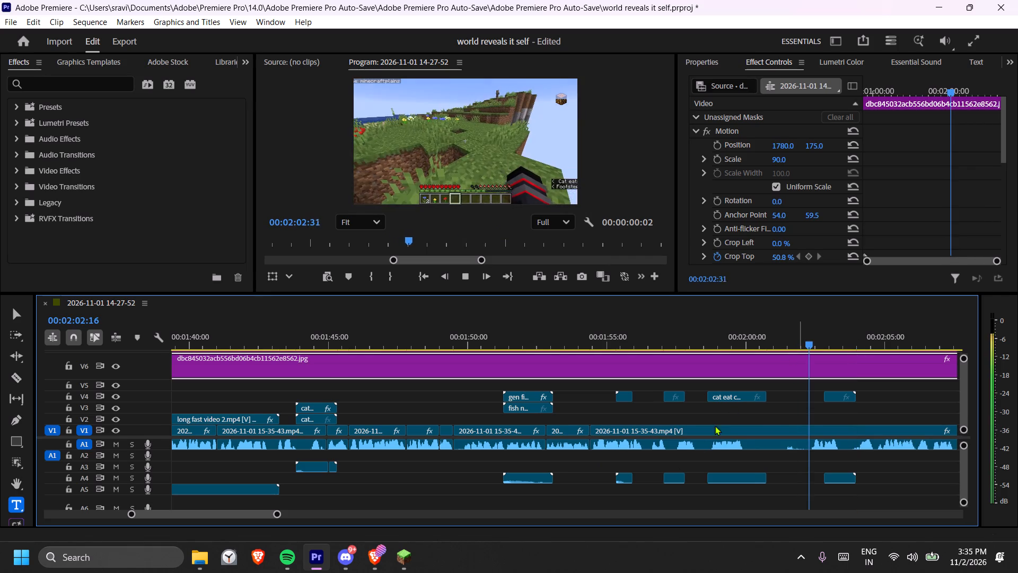
key("minus")
scroll(609, 477, "down", 5)
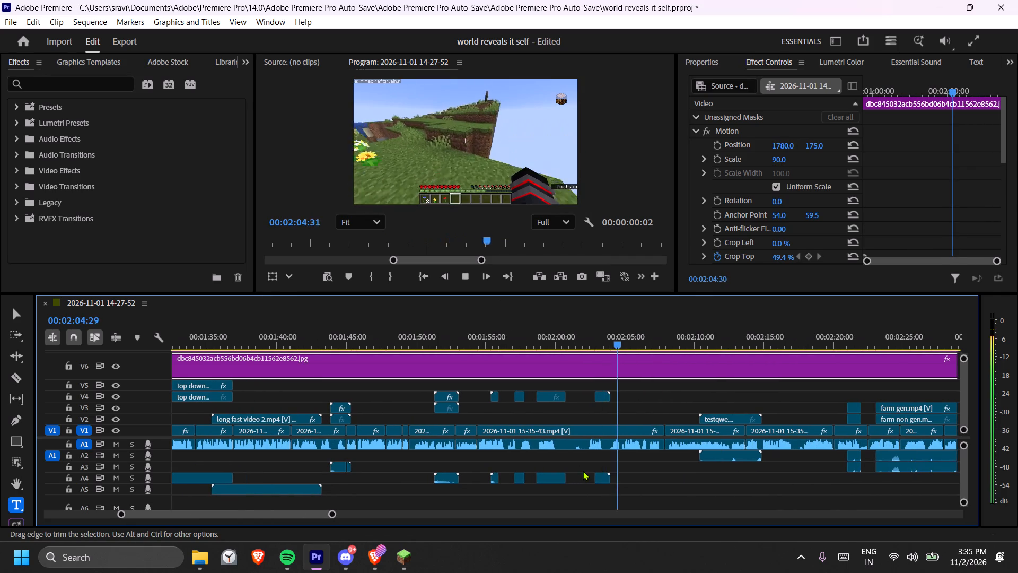
key("space")
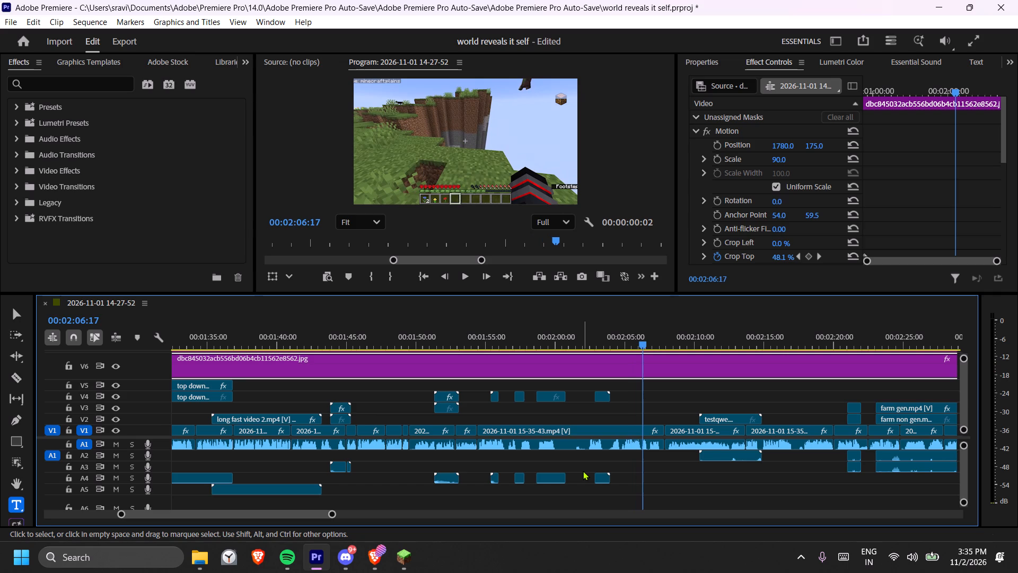
key("space")
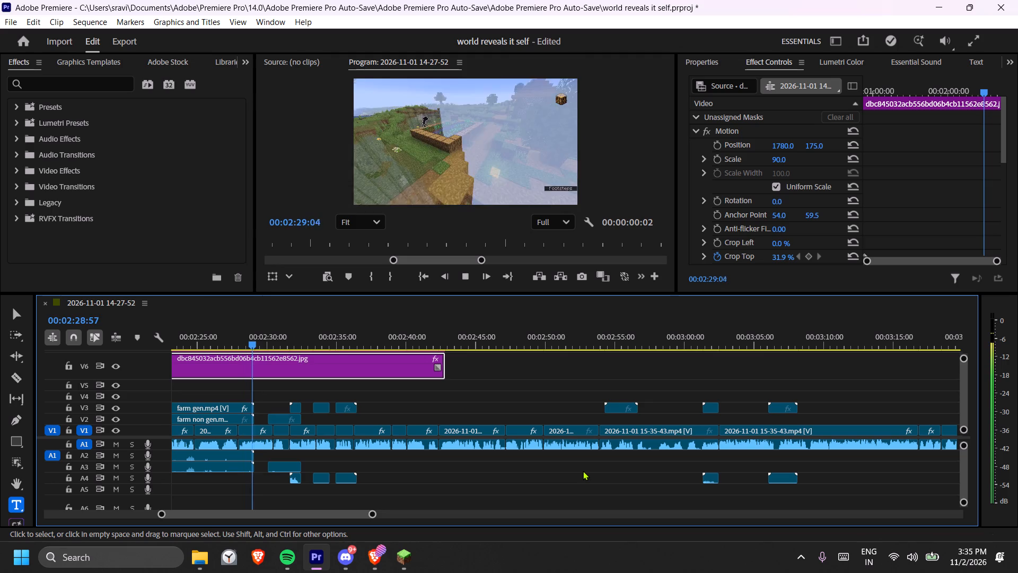
key("space")
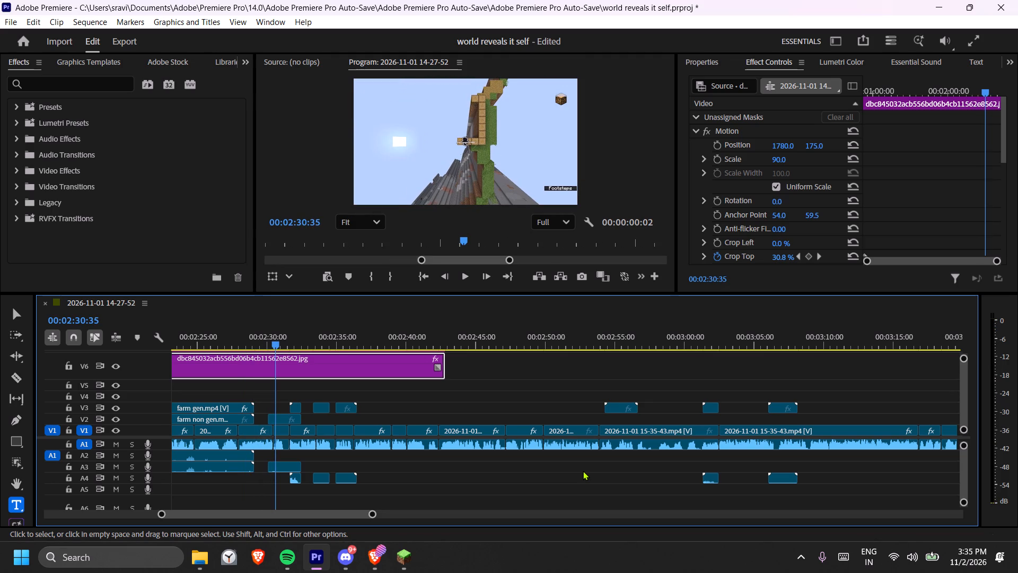
Replay the section around 00:02:28:20 to 00:02:29:05, where the farm overlay ends, and continue playback to 00:02:37:27.
left_click(468, 409)
type("==")
left_click(479, 340)
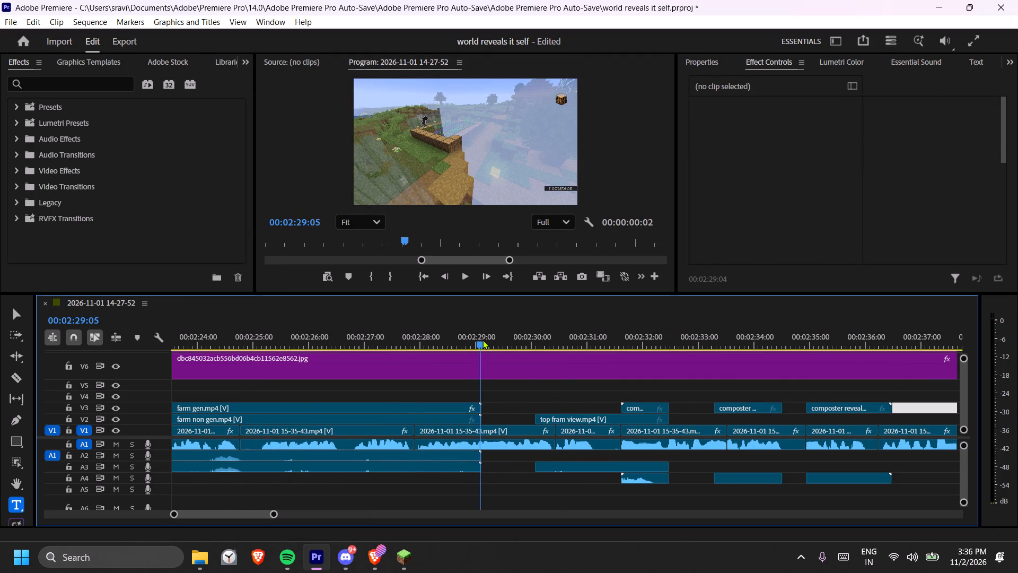
key("space")
key("space")
left_click(440, 340)
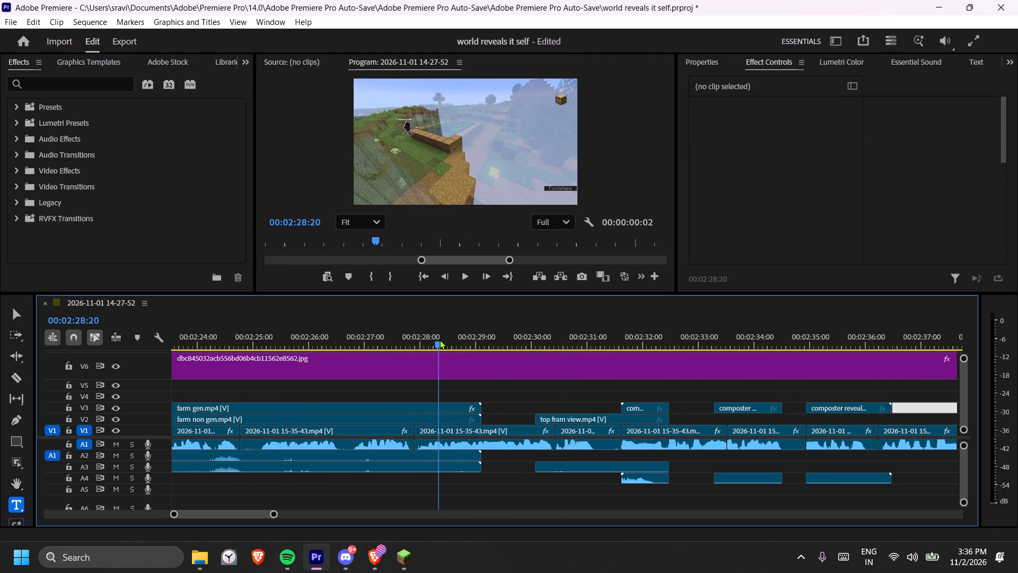
left_click(440, 340)
key("space")
key("space")
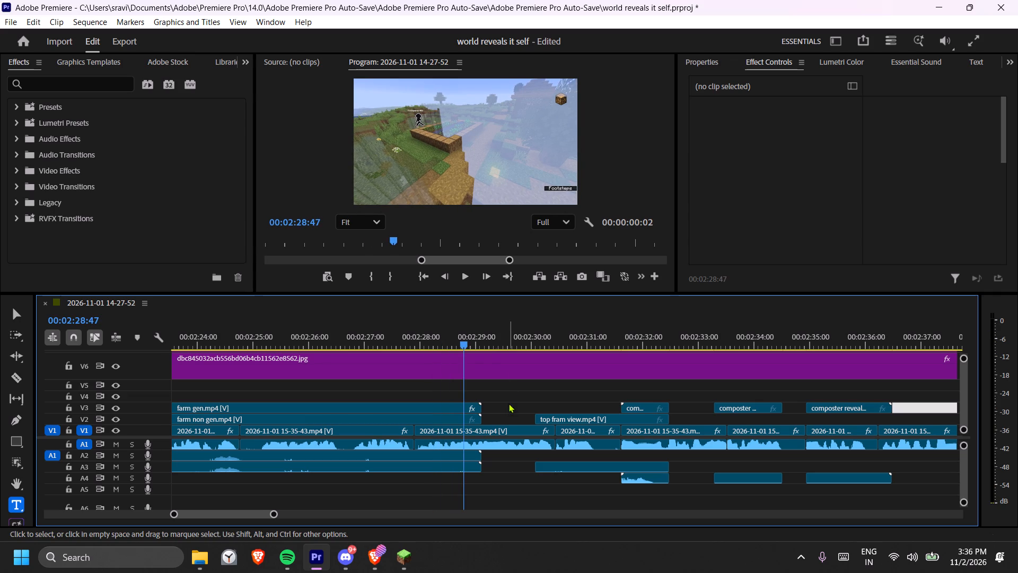
left_click(494, 429)
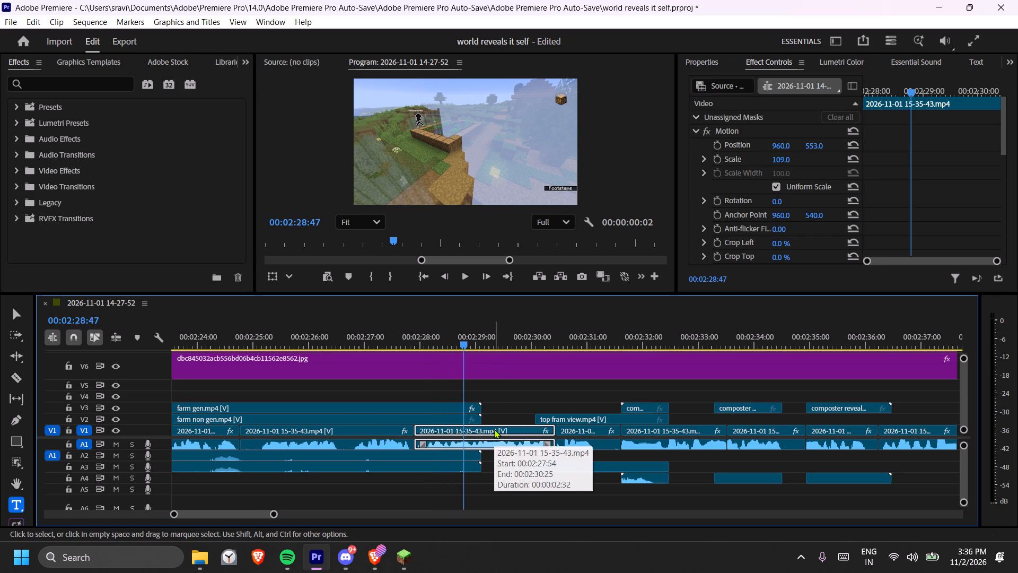
key("space")
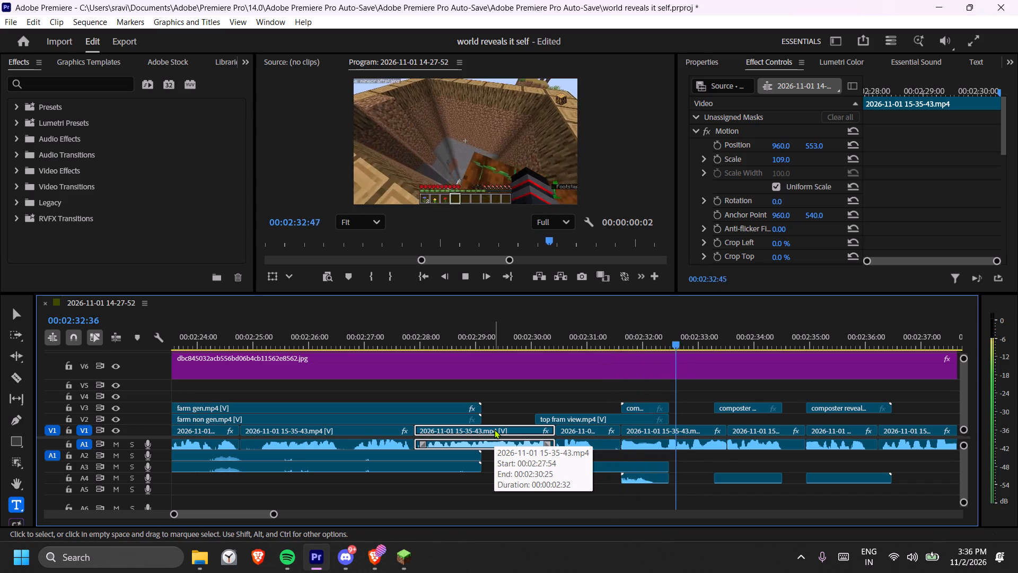
scroll(610, 429, "down", 6)
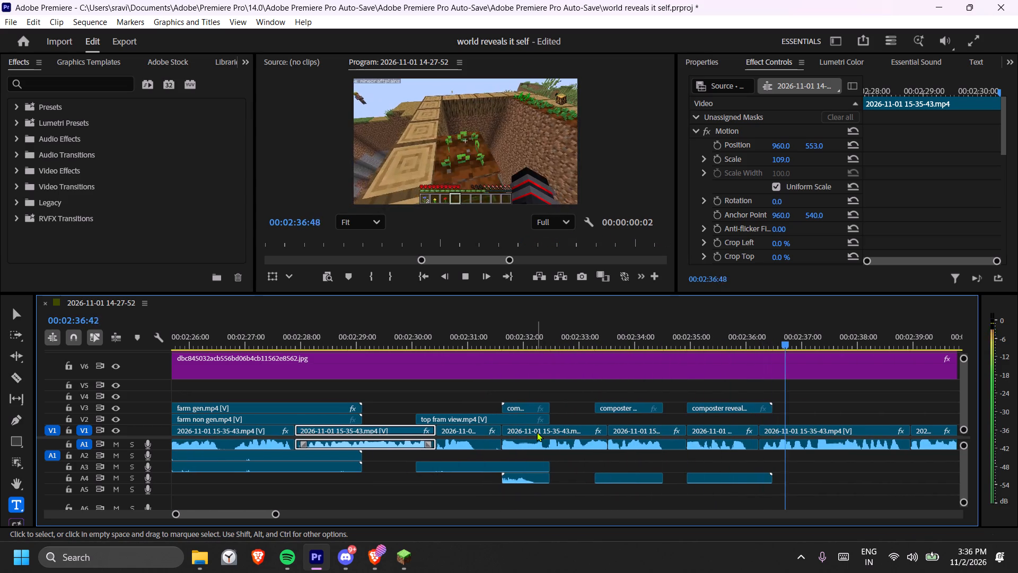
key("space")
Replay the section from about 00:02:20:00 to 00:02:24:21 in short stretches, examining the gameplay leading into the farm overlay.
key("minus")
key("minus")
left_click_drag(406, 349, 401, 349)
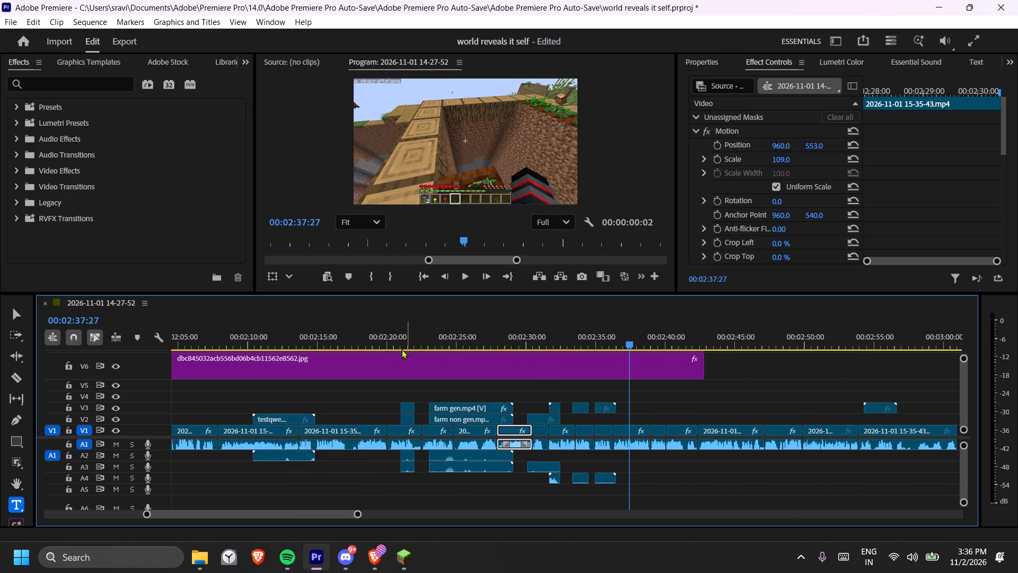
left_click_drag(401, 349, 391, 350)
left_click(390, 332)
key("space")
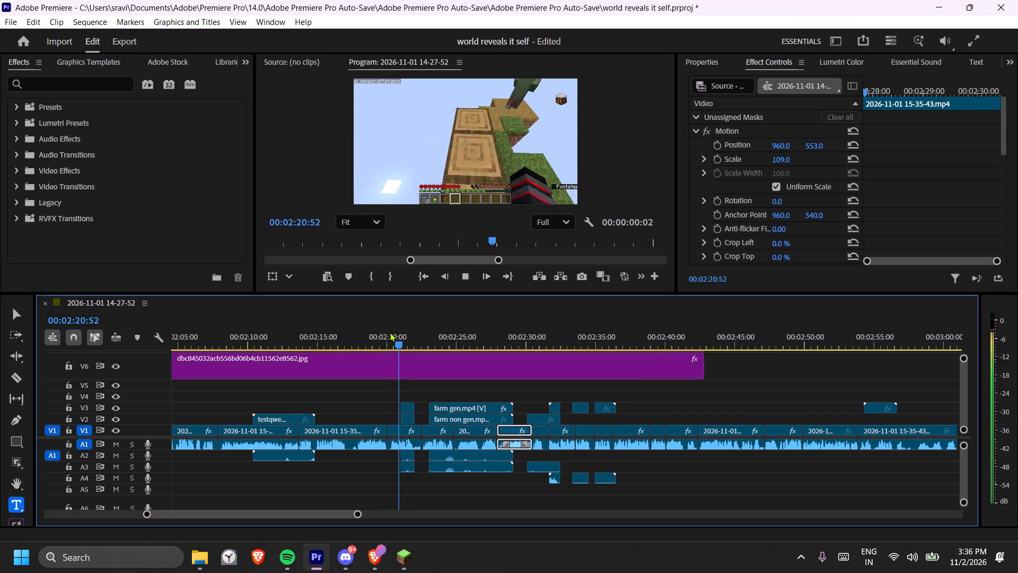
key("space")
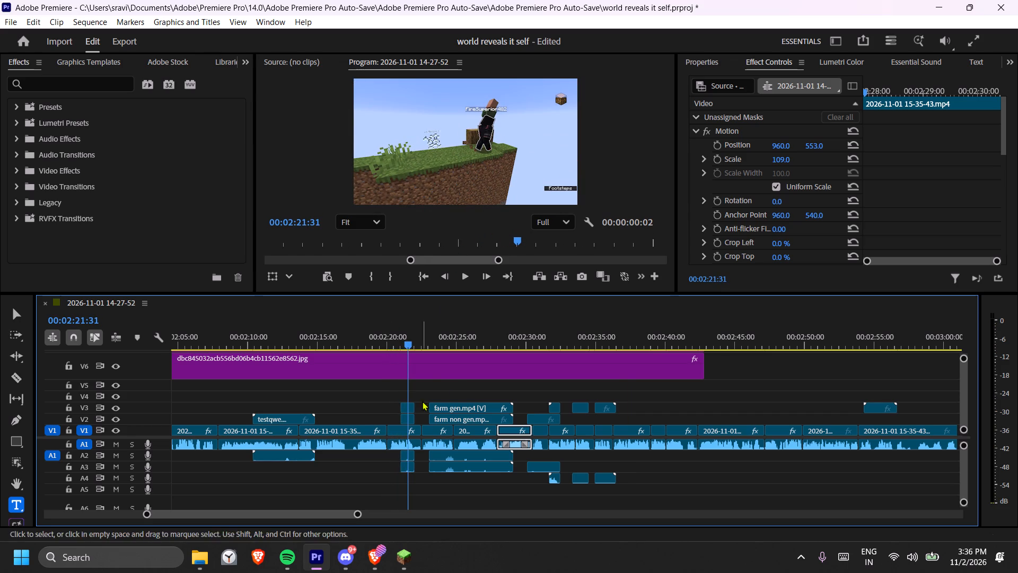
key("space")
key("space")
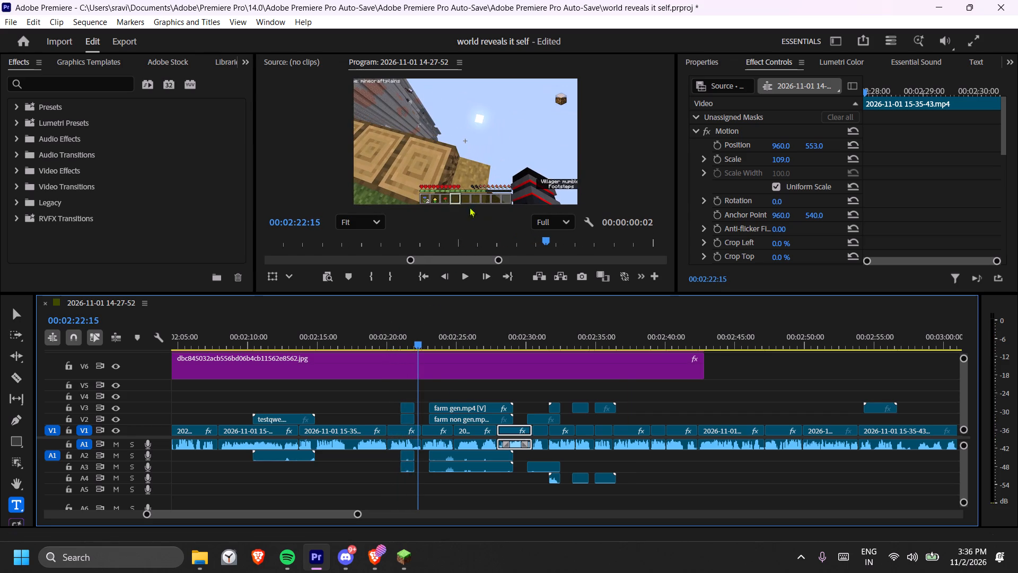
key("space")
key("space")
key("space")
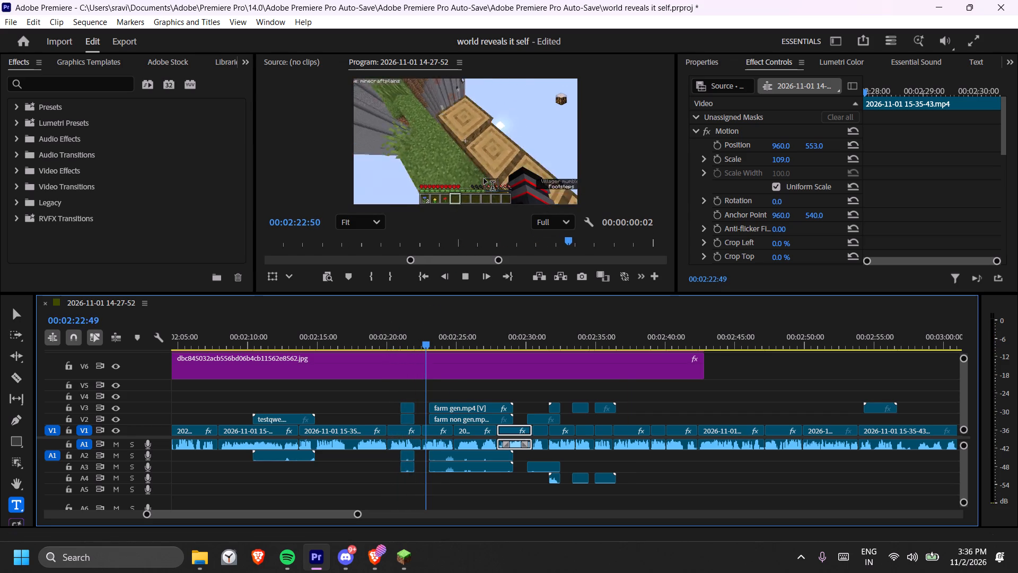
key("space")
key("space")
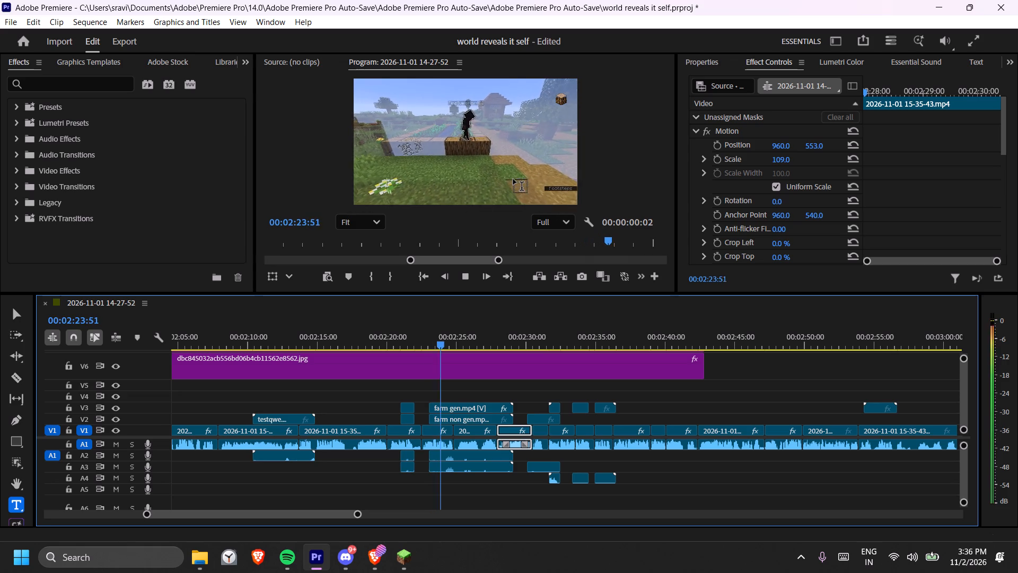
key("space")
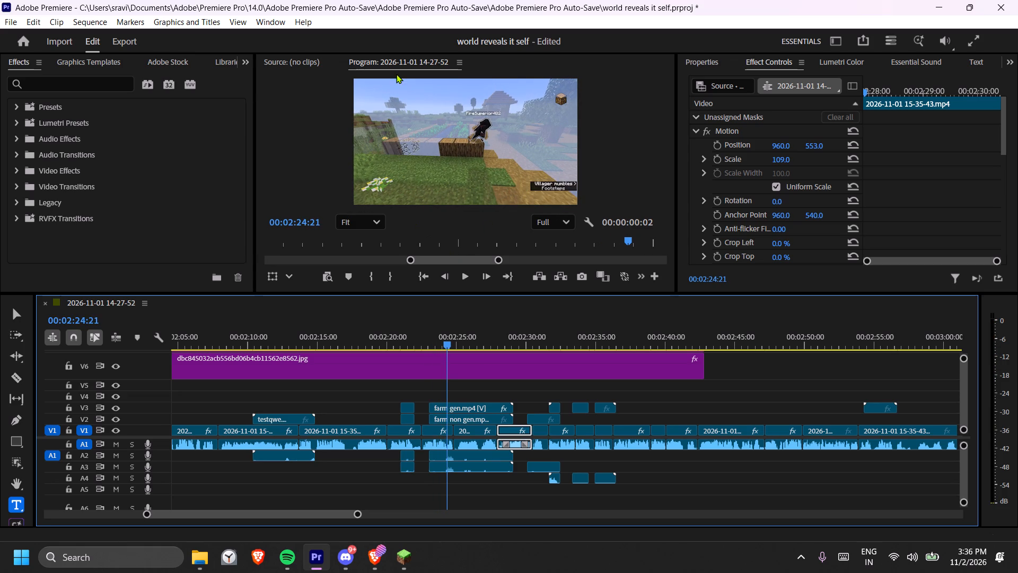
Play back the sequence from 00:02:24:21 to about 00:02:44 in an enlarged program monitor, examining the farm overlay and the cut after it.
double_click(398, 67)
double_click(399, 62)
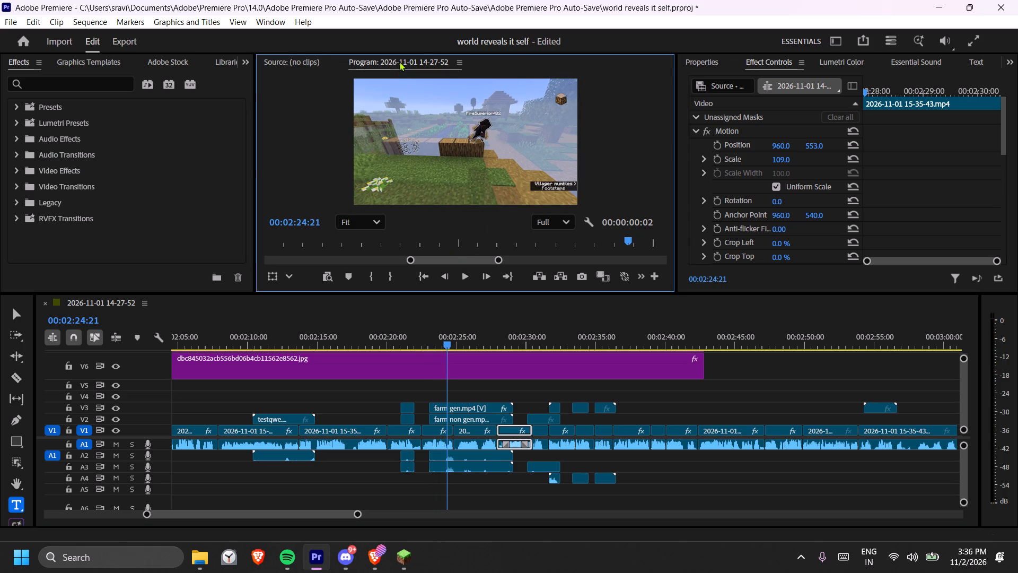
key("space")
key("space")
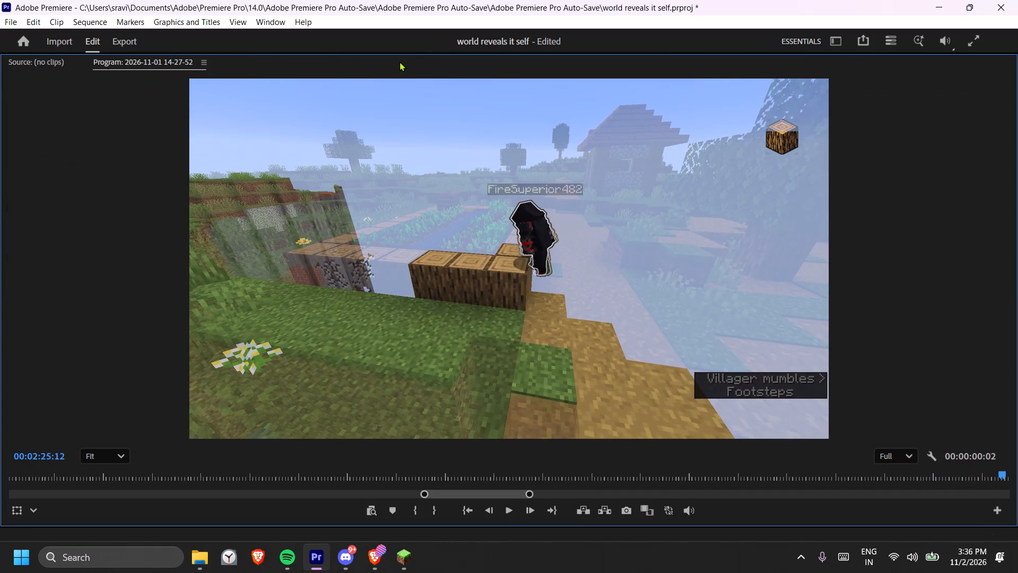
key("space")
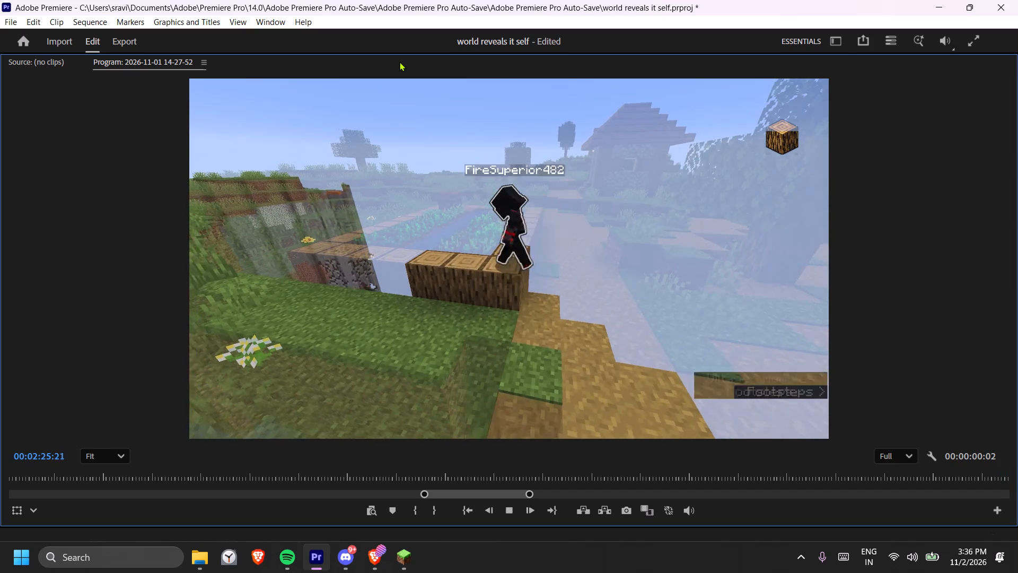
key("space")
key("space")
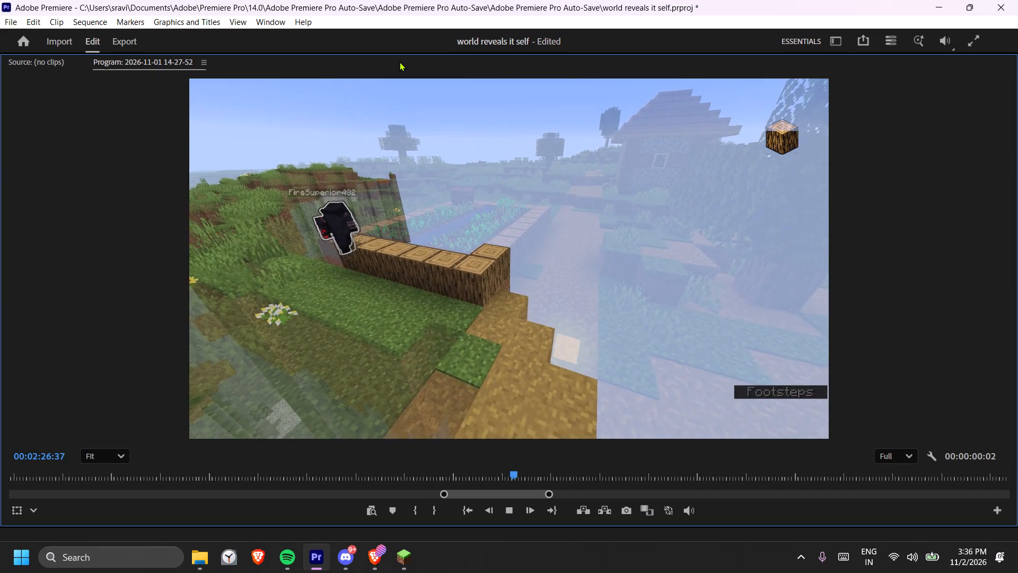
key("space")
key("space")
key("space")
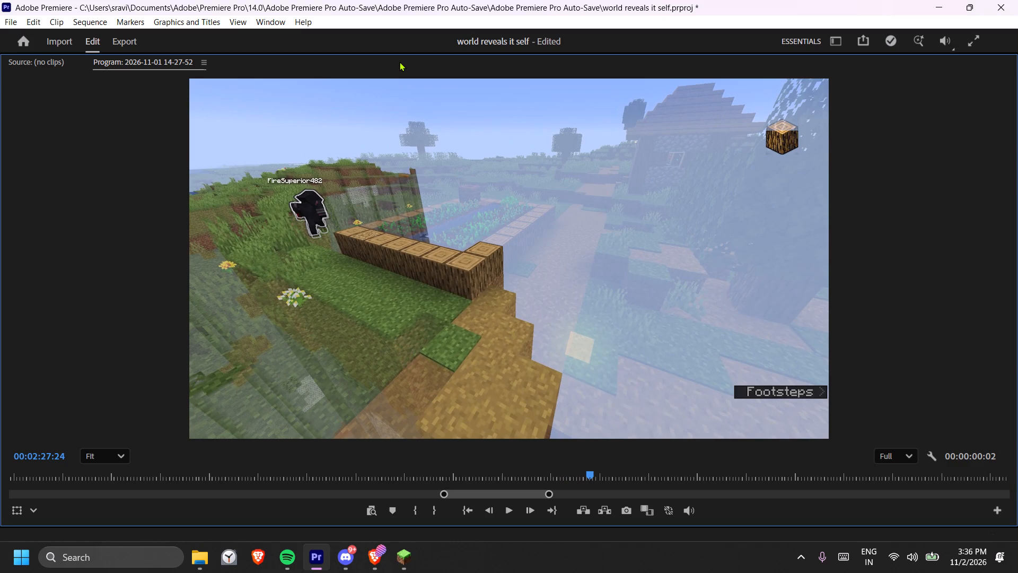
key("space")
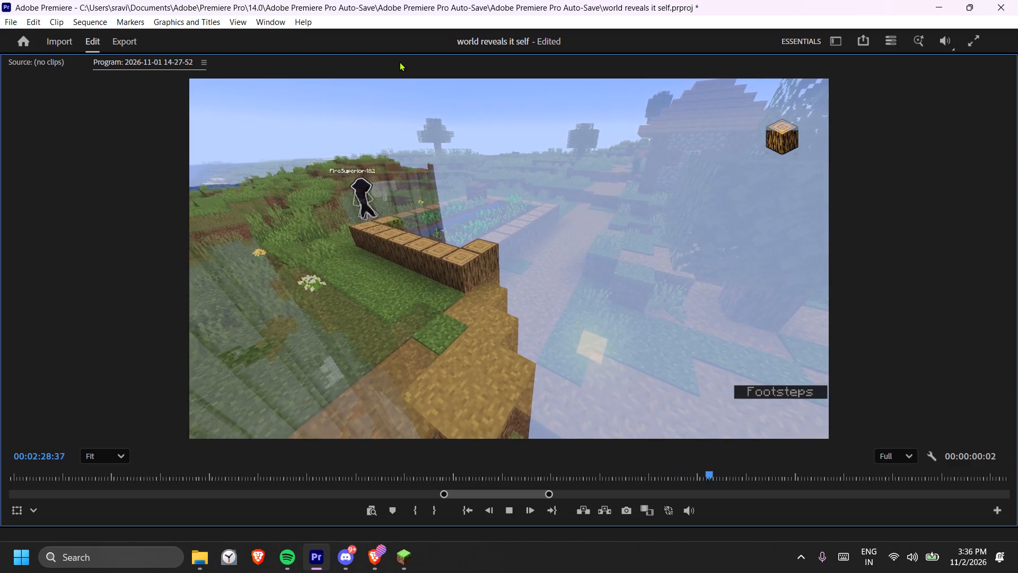
key("space")
key("space")
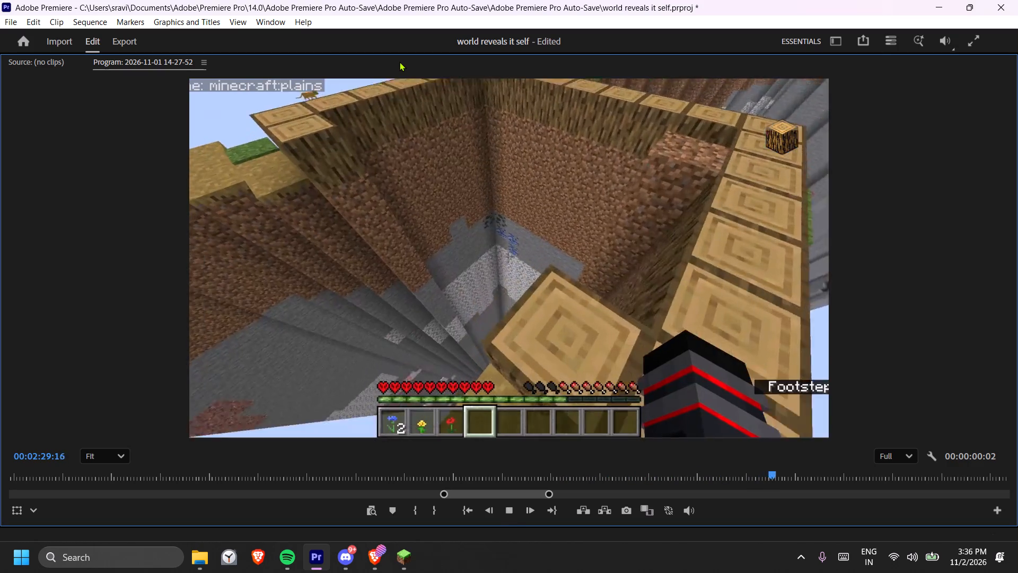
key("space")
key("space")
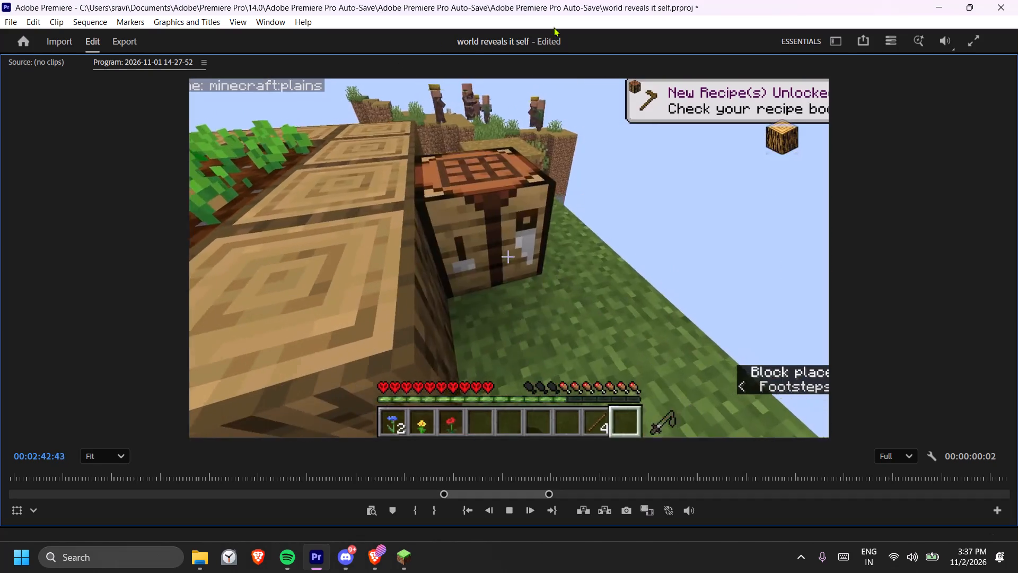
double_click(121, 58)
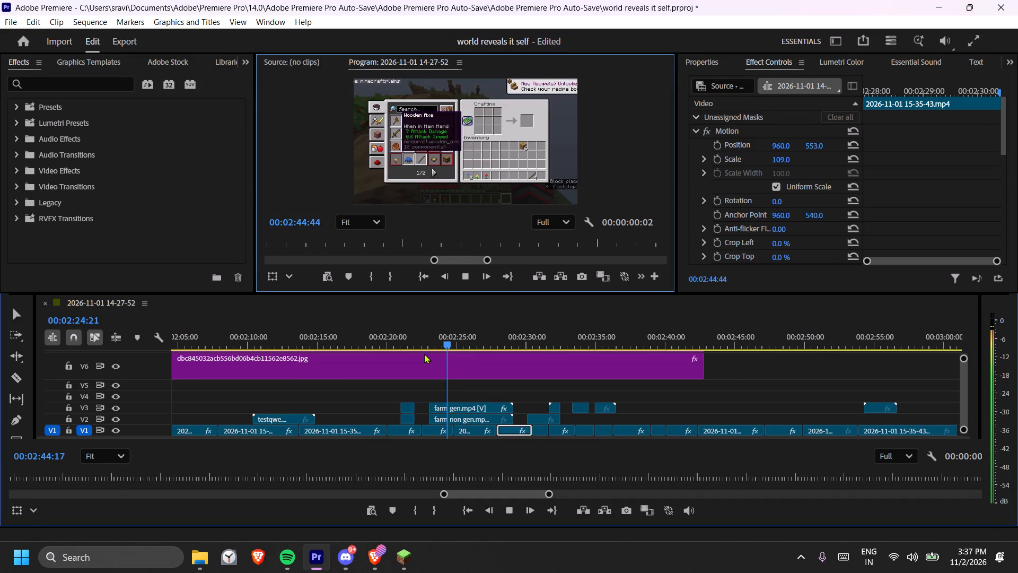
Review playback from about 00:03:08:00 to 00:03:31:43, and return the playhead to about 00:03:30:00.
left_click_drag(478, 338, 716, 349)
scroll(698, 390, "down", 13)
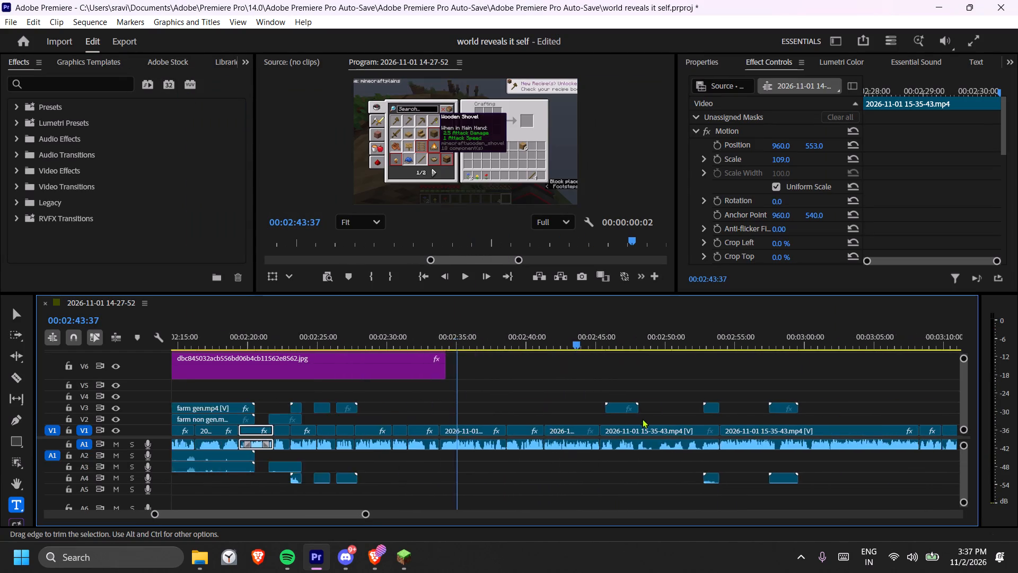
scroll(642, 419, "down", 6)
left_click_drag(662, 339, 680, 344)
key("space")
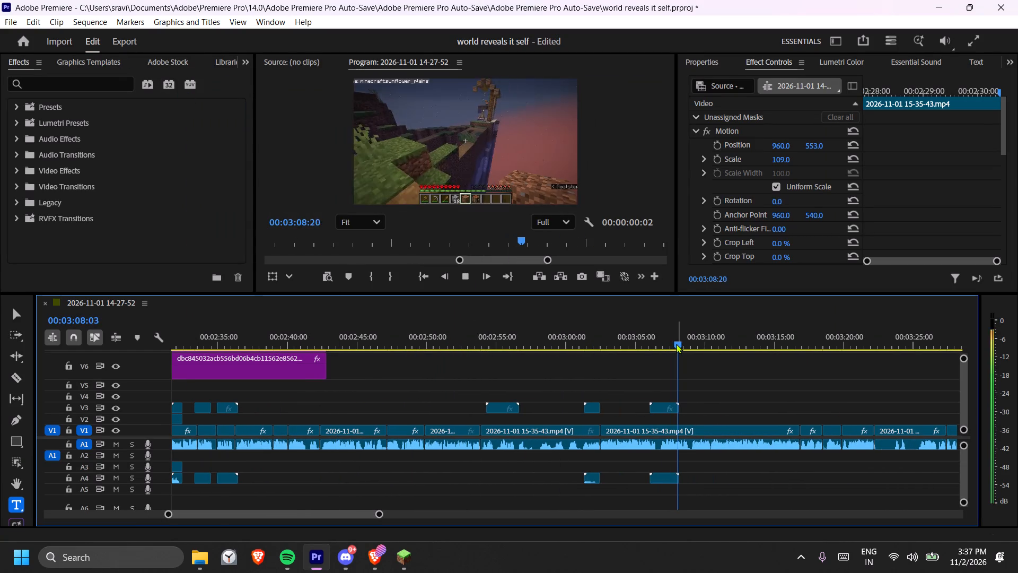
scroll(659, 388, "down", 5)
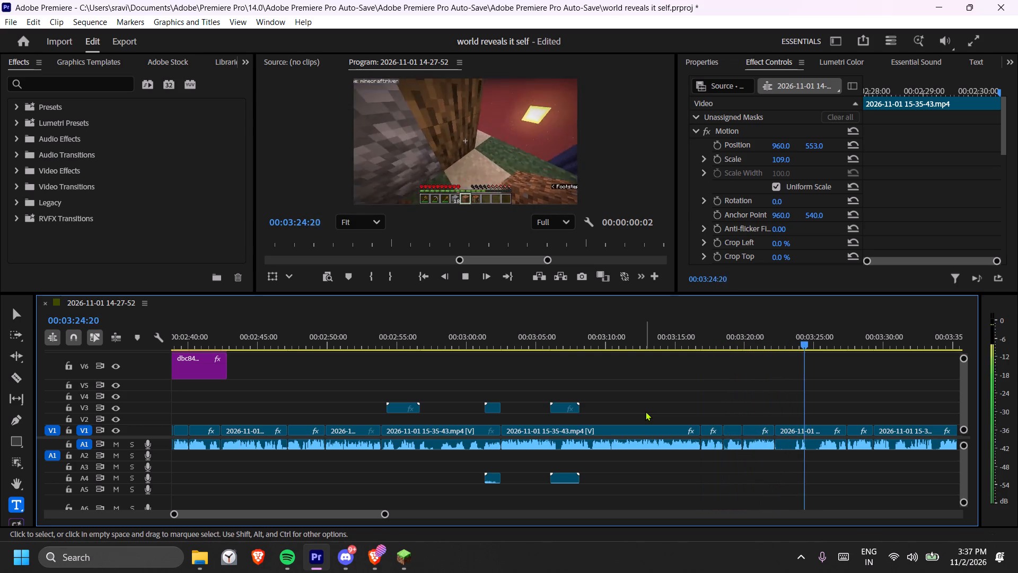
key("space")
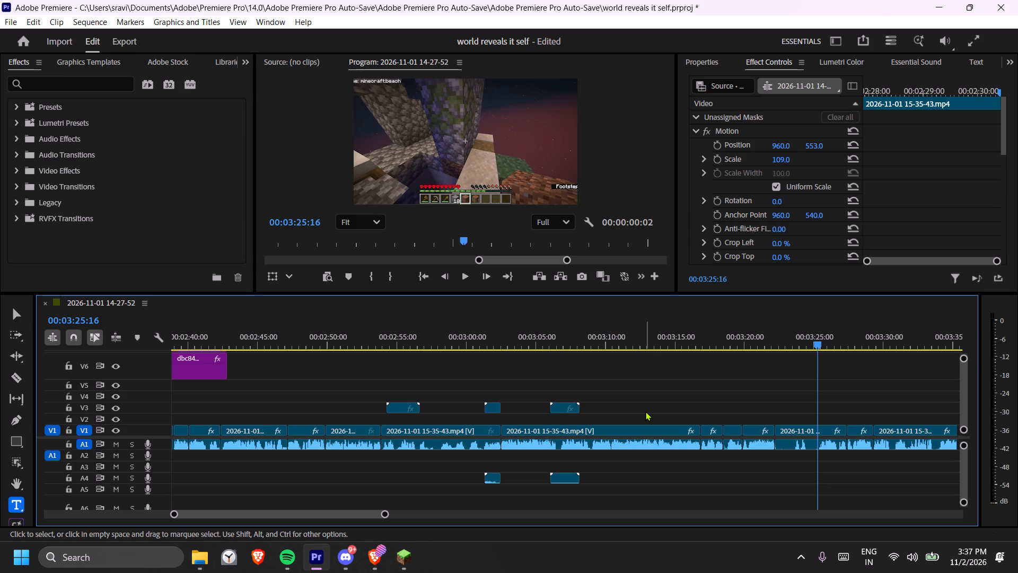
key("space")
key("space")
key("space")
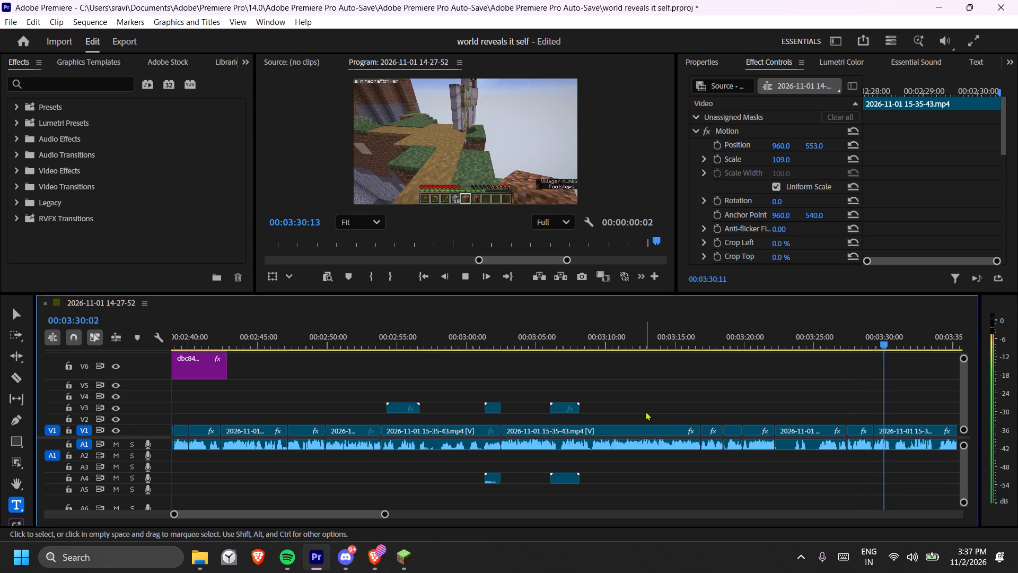
scroll(793, 436, "down", 6)
key("space")
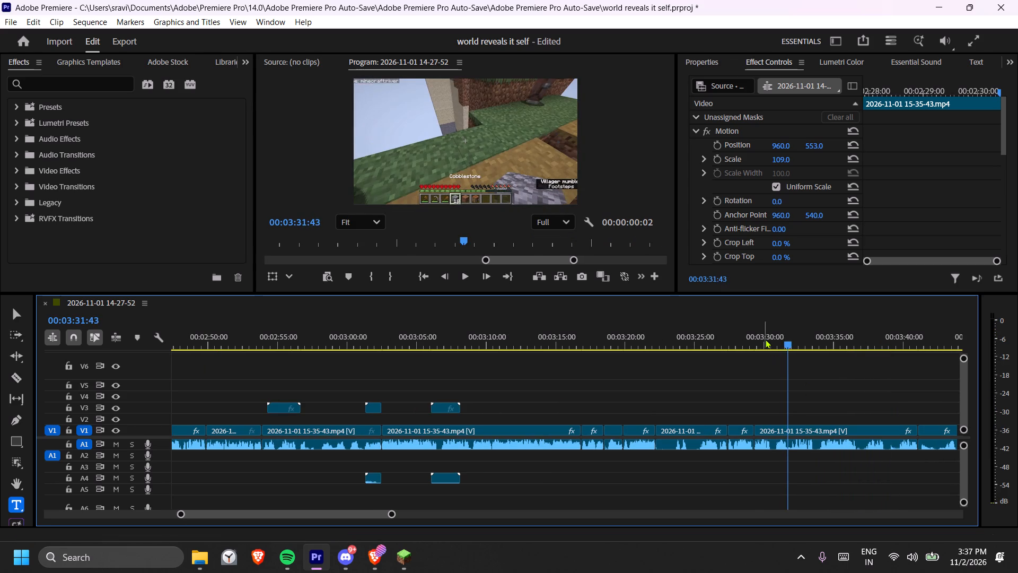
left_click(770, 339)
Switch to the Minecraft replay and scrub from 10:49 to 11:17 with the camera pulled back to show the whole village.
left_click(402, 555)
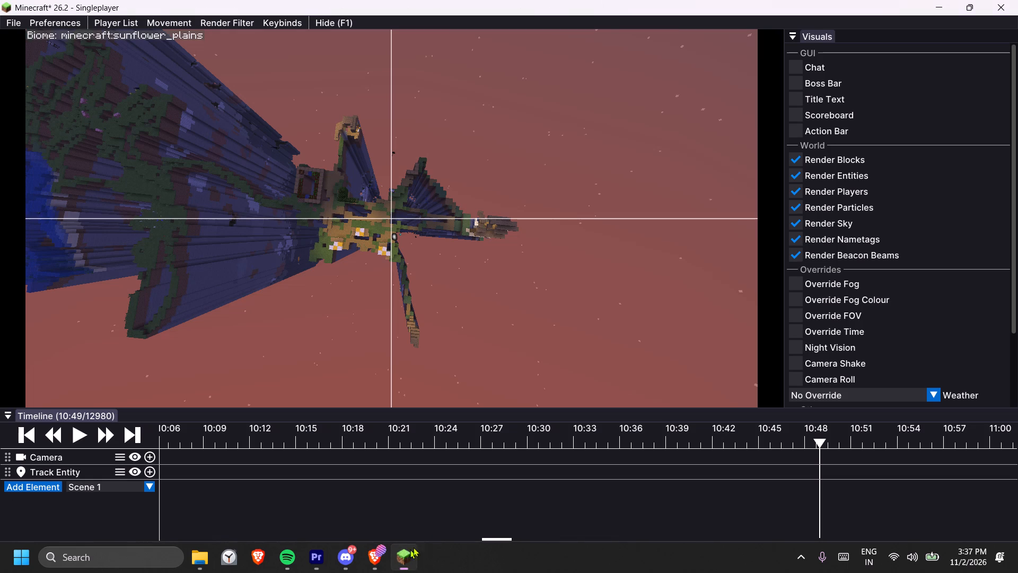
scroll(432, 426, "down", 19)
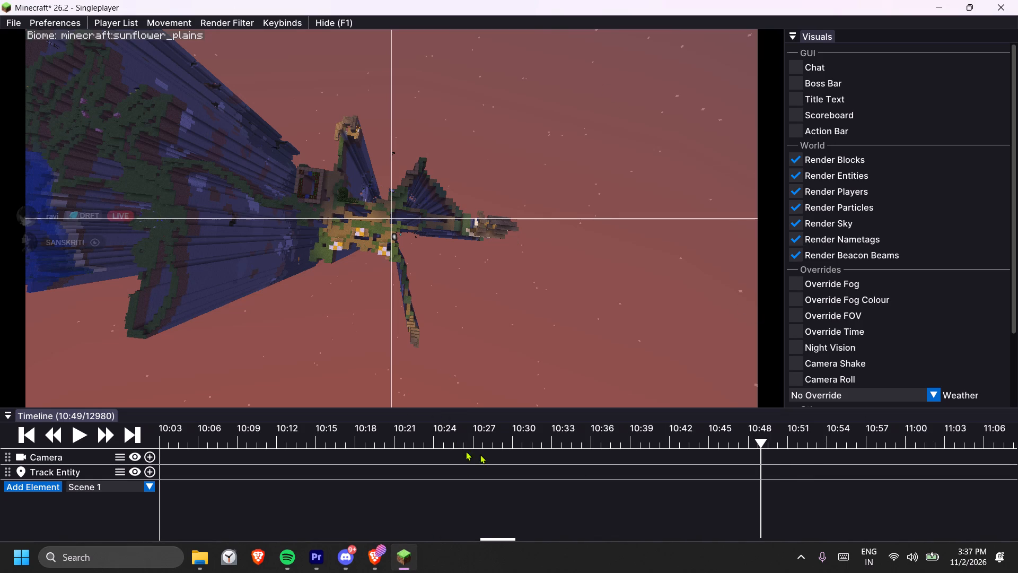
scroll(480, 454, "down", 10)
left_click_drag(680, 320, 509, 277)
key("shift+s")
key("shift+s")
key("shift+s")
key("shift+s")
key("shift+s")
key("shift+s")
key("shift+s")
key("shift+s")
key("shift+s")
key("shift+s")
key("shift+s")
key("shift+s")
key("shift+s")
key("shift+s")
key("shift+s")
key("shift+s")
key("shift+s")
key("shift+s")
key("shift+s")
key("shift+s")
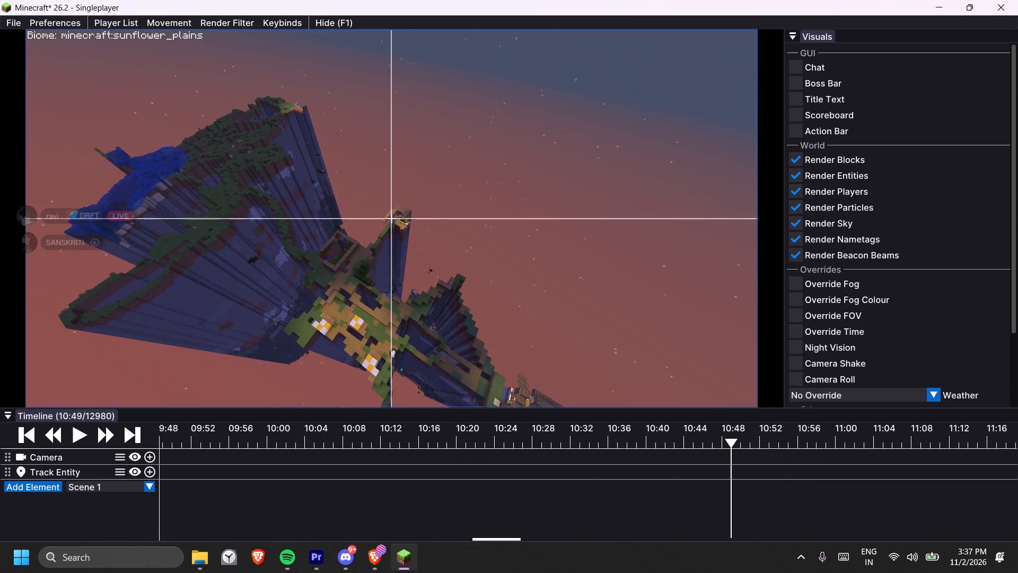
left_click_drag(509, 277, 529, 297)
left_click(747, 435)
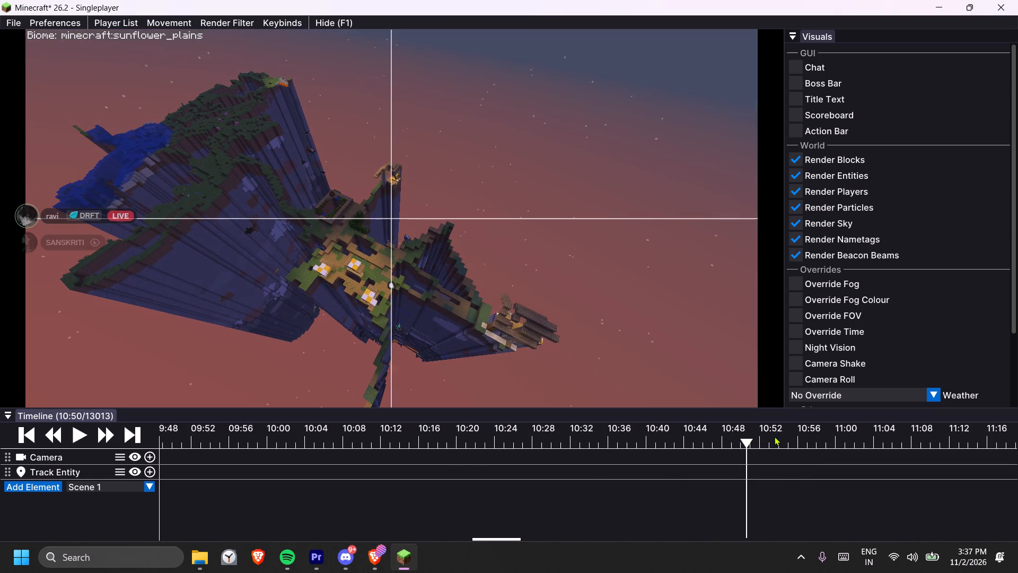
left_click_drag(779, 437, 795, 440)
left_click_drag(797, 440, 805, 440)
left_click_drag(812, 440, 817, 440)
left_click_drag(830, 440, 837, 440)
left_click_drag(848, 440, 861, 440)
left_click_drag(874, 440, 892, 440)
left_click_drag(900, 440, 921, 440)
left_click_drag(929, 440, 942, 440)
left_click_drag(960, 442, 969, 442)
left_click_drag(982, 442, 988, 442)
left_click(1005, 442)
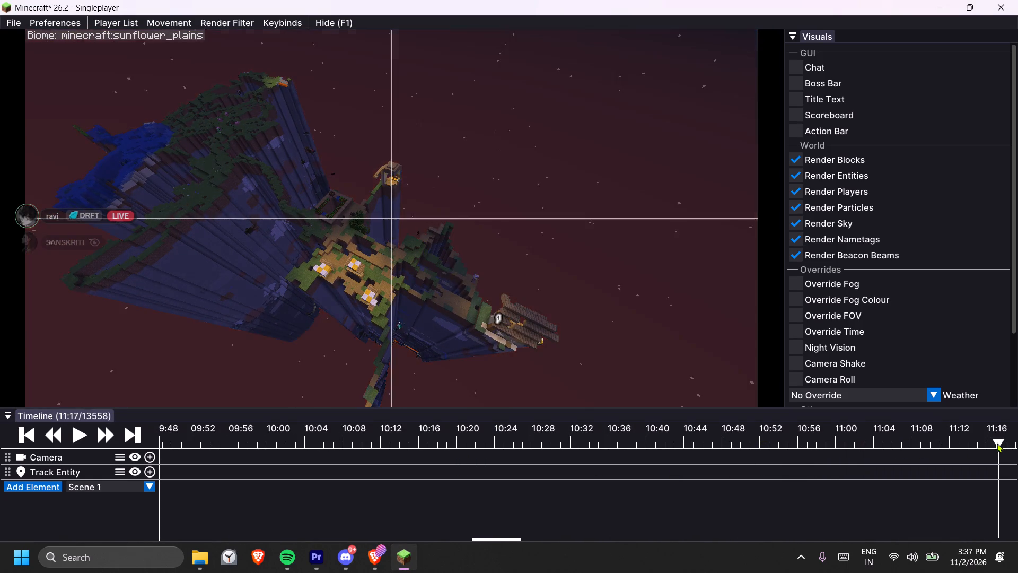
Scrub the replay on to 11:36, bringing the camera in toward the wooden-roofed house to follow the player.
scroll(688, 449, "down", 19)
left_click_drag(568, 319, 510, 277)
key("shift+d")
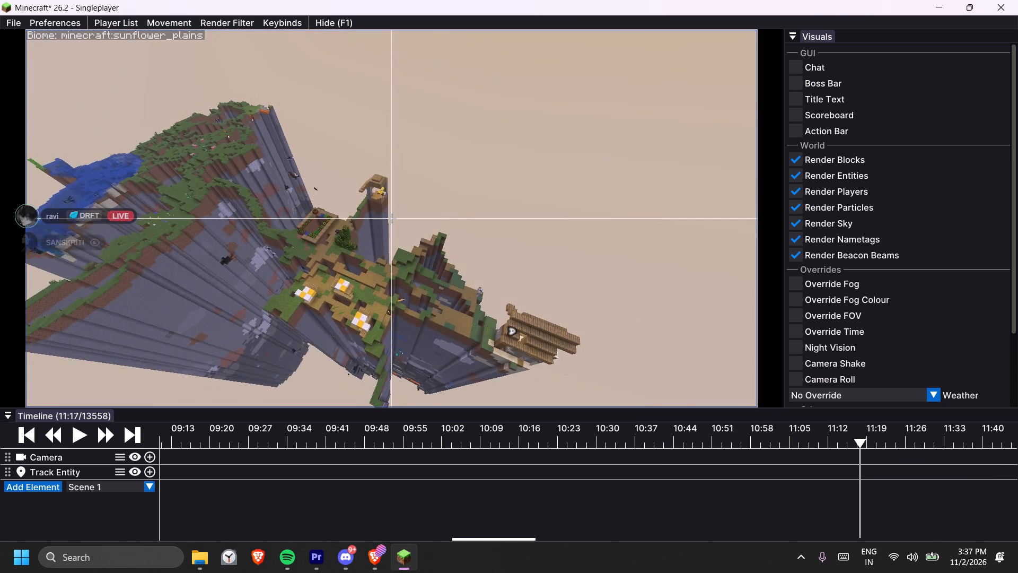
left_click_drag(510, 277, 507, 278)
key("shift+w")
key("shift+s")
key("shift+a")
key("shift+d")
key("shift+d")
key("shift+d")
key("shift+d")
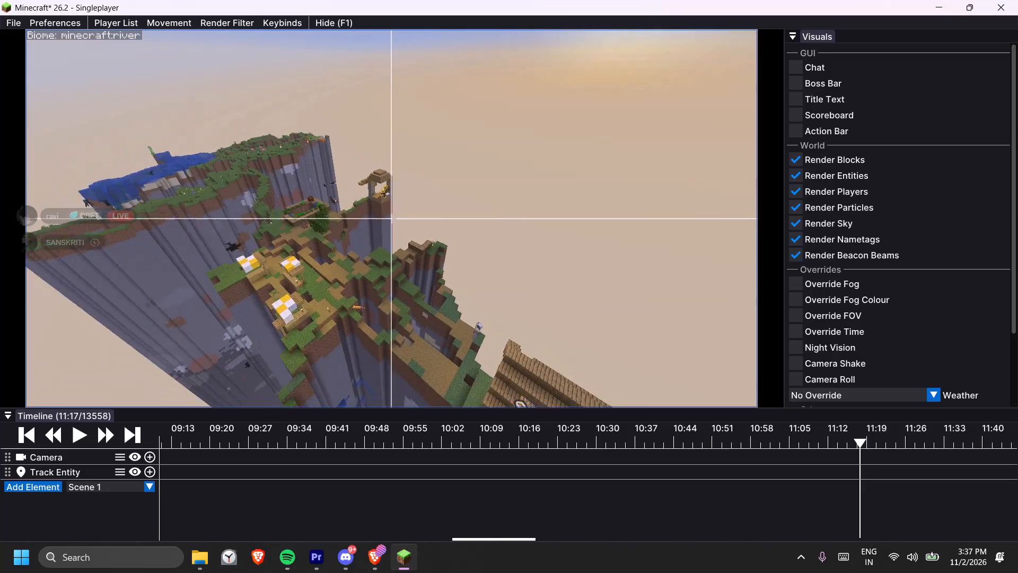
left_click_drag(507, 278, 509, 278)
left_click_drag(861, 438, 867, 438)
left_click_drag(882, 438, 901, 438)
left_click_drag(903, 438, 915, 438)
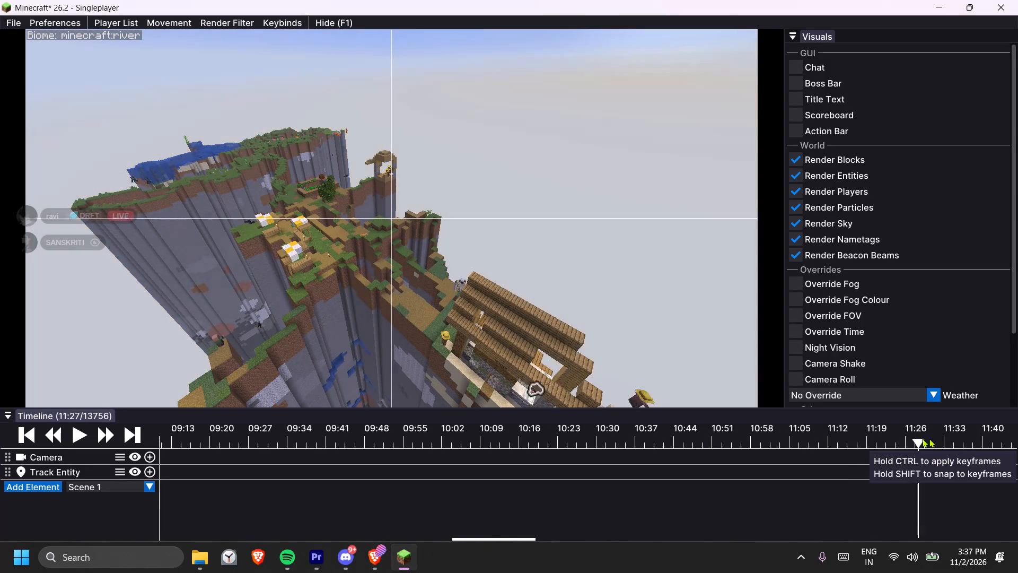
left_click(936, 438)
left_click(961, 440)
left_click_drag(635, 332, 509, 277)
key("shift+w")
key("shift+w")
key("shift+w")
key("shift+w")
key("shift+w")
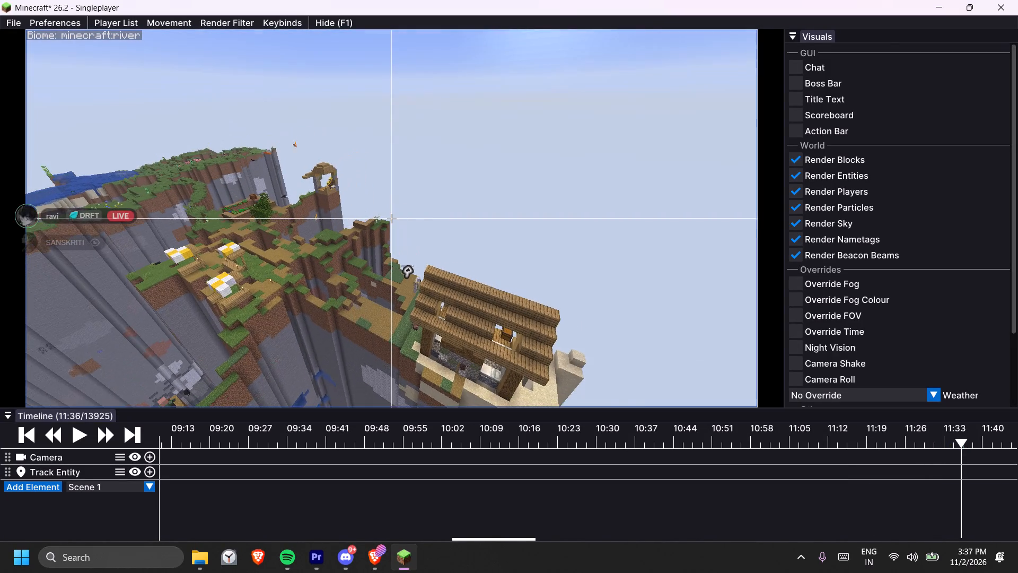
left_click_drag(509, 277, 509, 278)
type("SD")
Scrub the replay to the iron golem fight at 11:55, with the camera beside the house facing the cobblestone pillar.
scroll(446, 426, "down", 4)
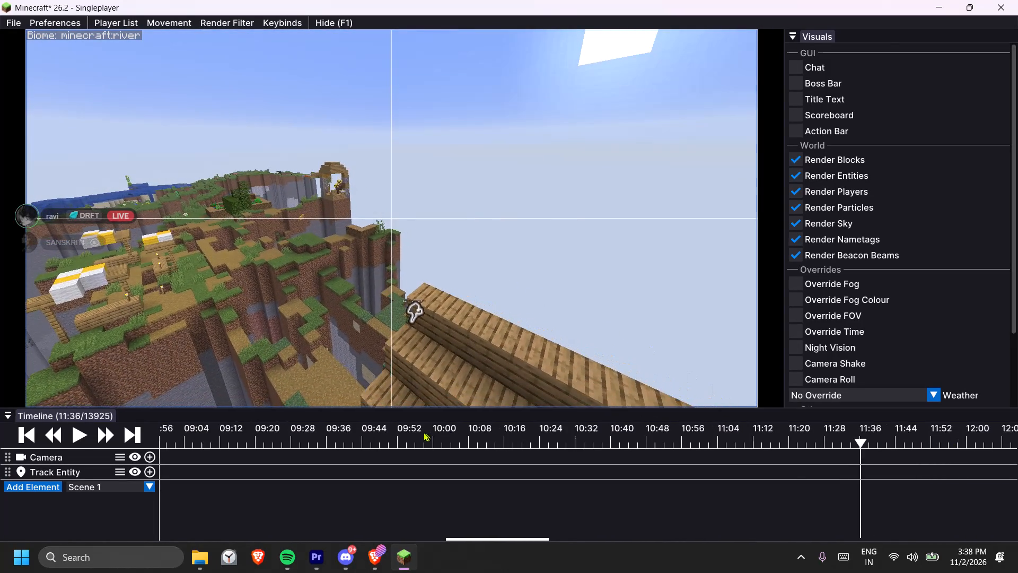
scroll(423, 432, "down", 11)
left_click(755, 441)
left_click(762, 441)
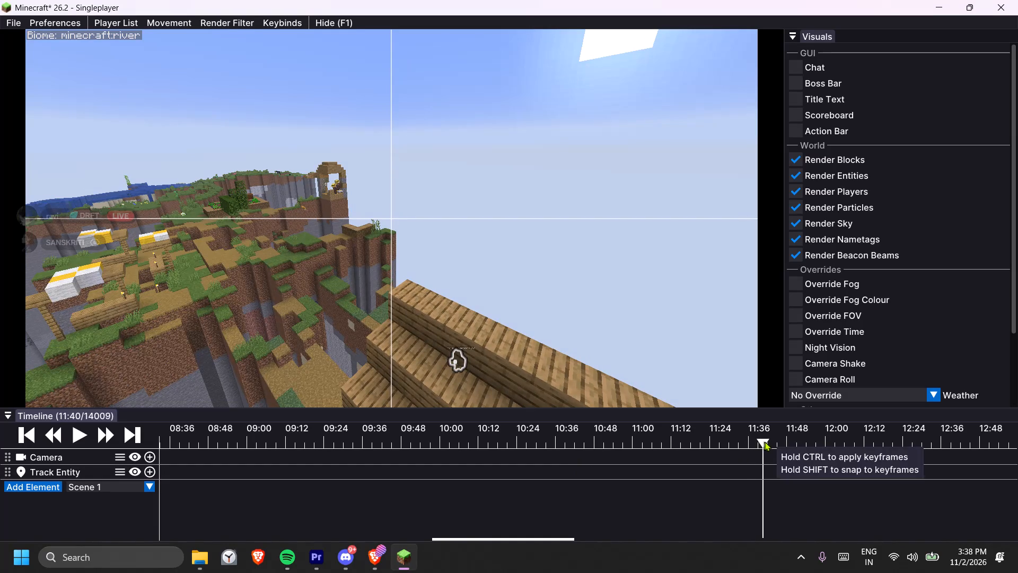
left_click(771, 442)
left_click(777, 442)
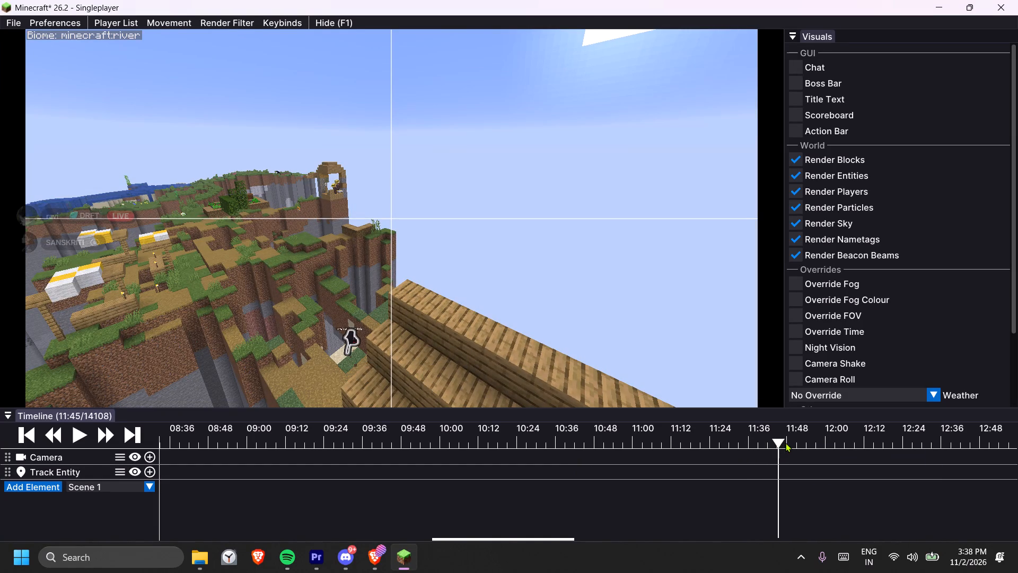
left_click(785, 442)
left_click(794, 442)
key("a")
key("w")
left_click_drag(525, 327, 511, 278)
type("wd")
left_click_drag(511, 278, 512, 278)
key("shift+s")
left_click(800, 445)
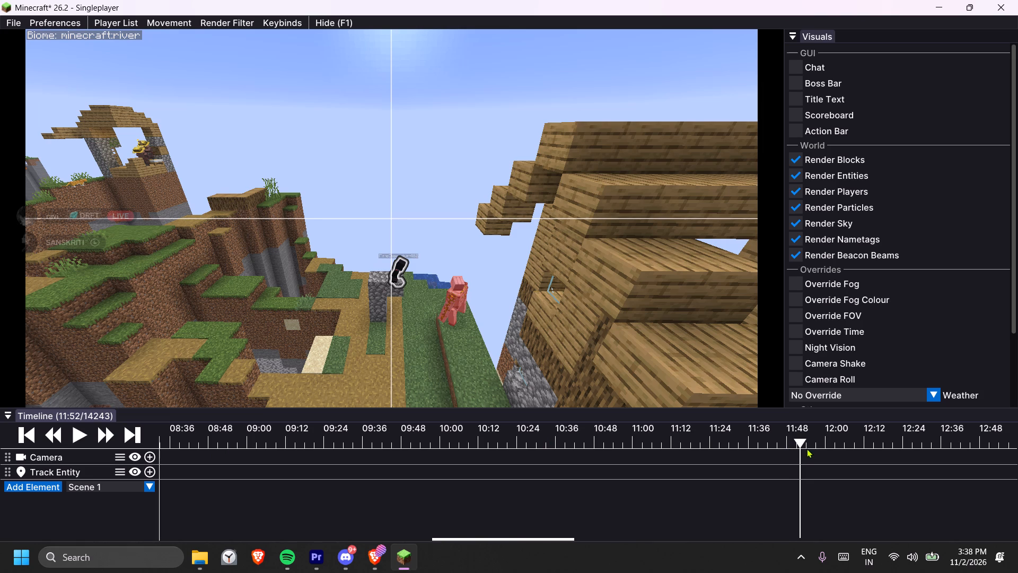
left_click(803, 442)
left_click(811, 433)
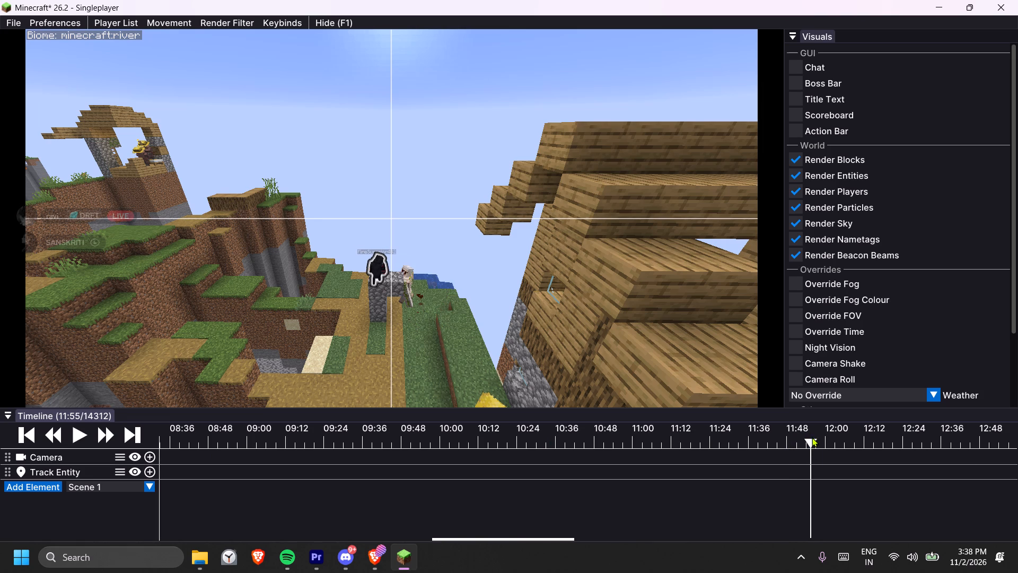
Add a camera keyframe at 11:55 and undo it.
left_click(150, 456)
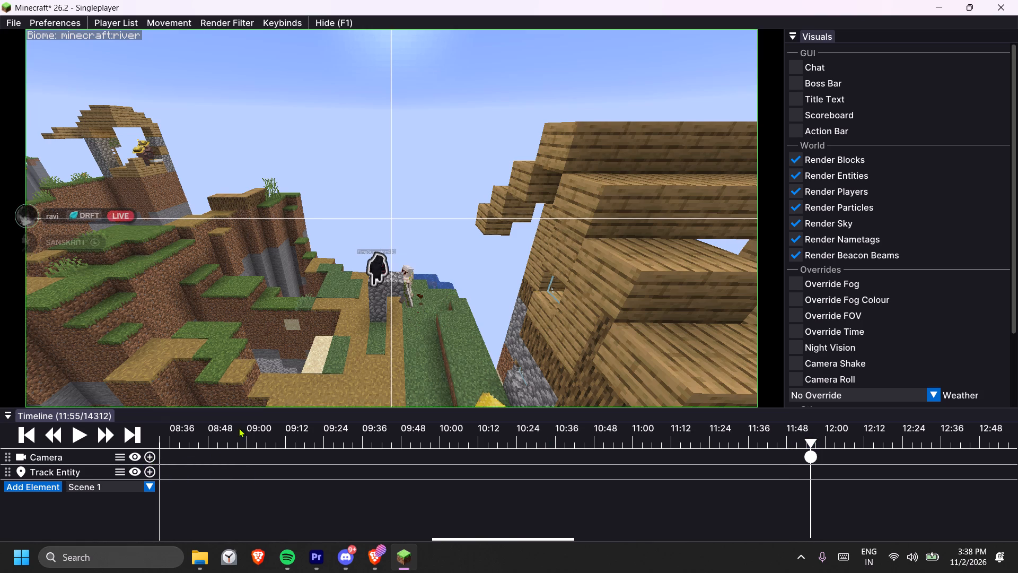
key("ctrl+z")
Fly the replay camera in close above the player and the iron golem at 11:55.
left_click_drag(403, 310, 403, 309)
key("w")
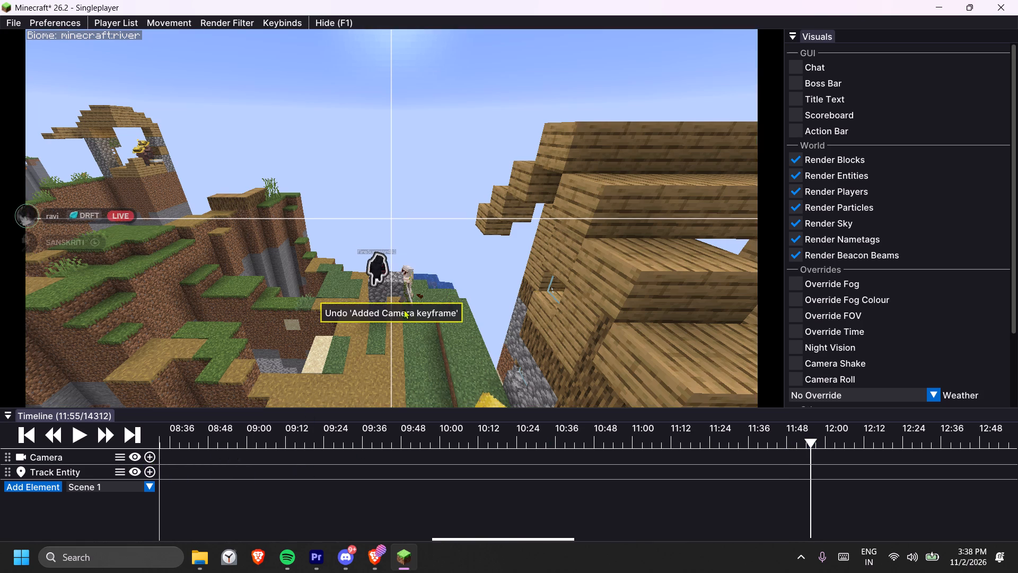
left_click_drag(403, 309, 126, 404)
key("shift+d")
key("a")
left_click_drag(212, 334, 514, 278)
key("s")
key("a")
key("w")
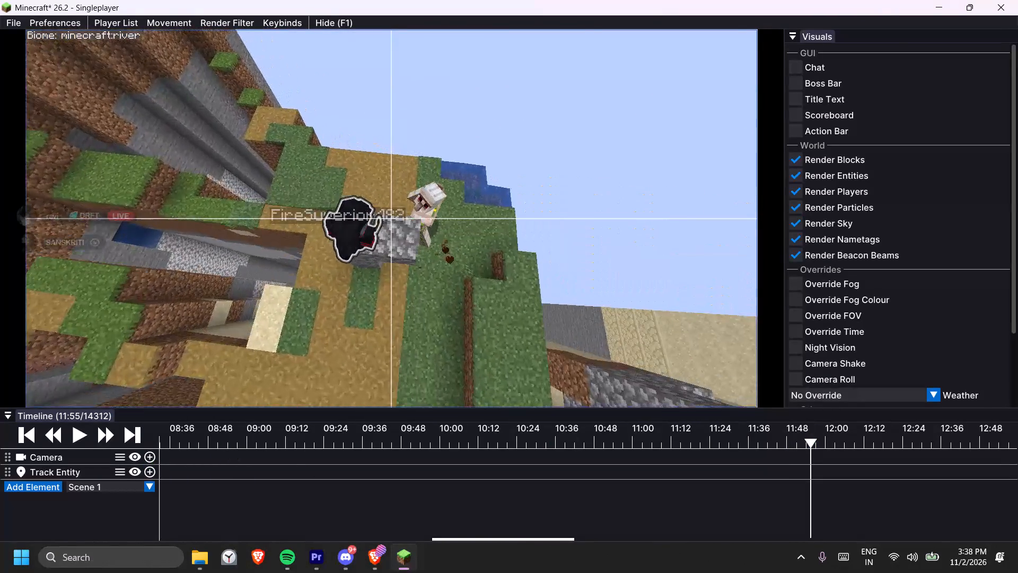
left_click_drag(514, 278, 510, 278)
key("d")
key("s")
type("ds")
key("a")
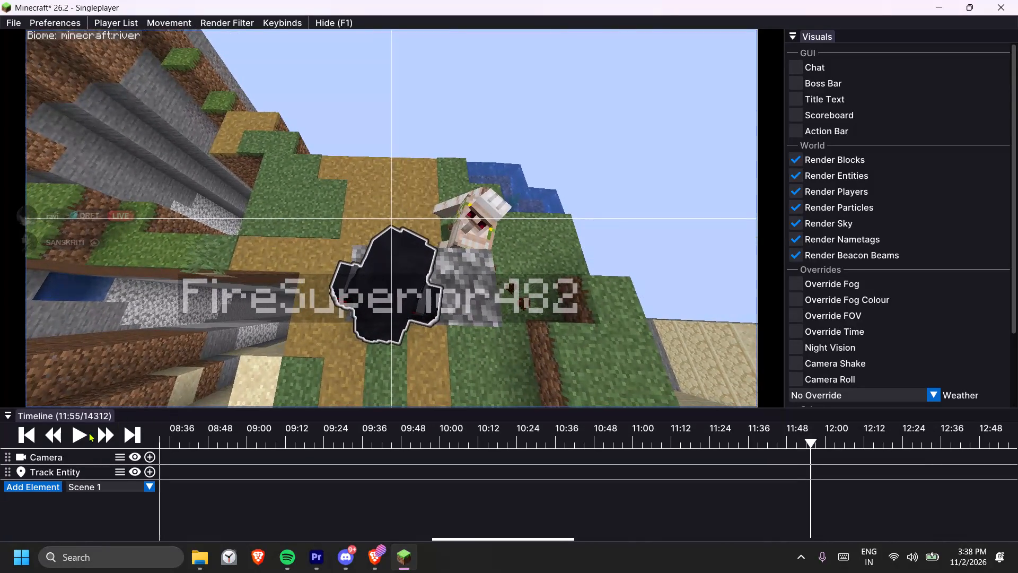
Advance the replay to 11:56 and add a camera keyframe framing the player on the cobblestone pillar, the iron golem and the house.
left_click(82, 433)
left_click(77, 432)
key("a")
key("w")
left_click_drag(408, 240, 520, 278)
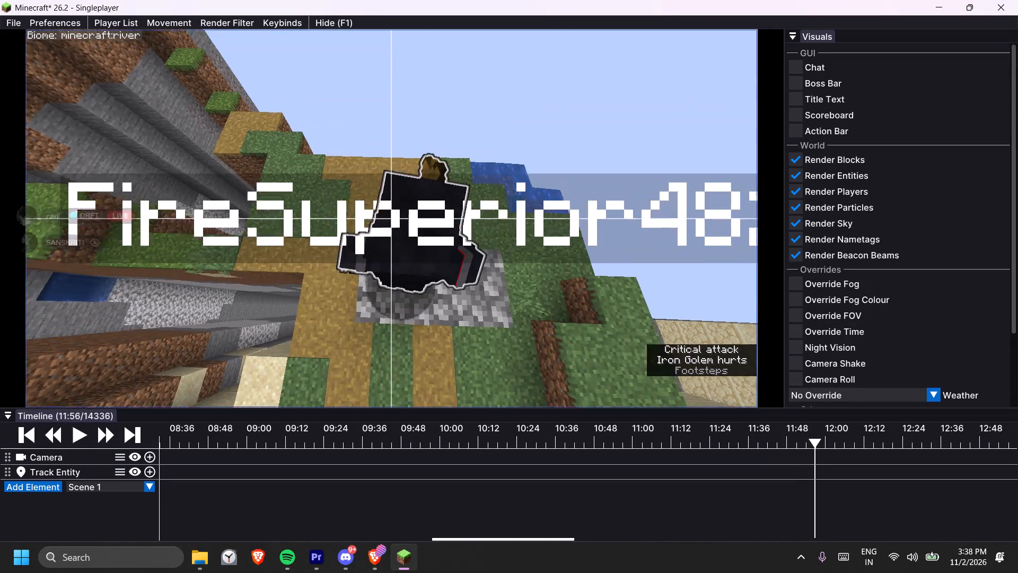
left_click_drag(520, 278, 509, 276)
key("shift+s")
key("d")
type("wd")
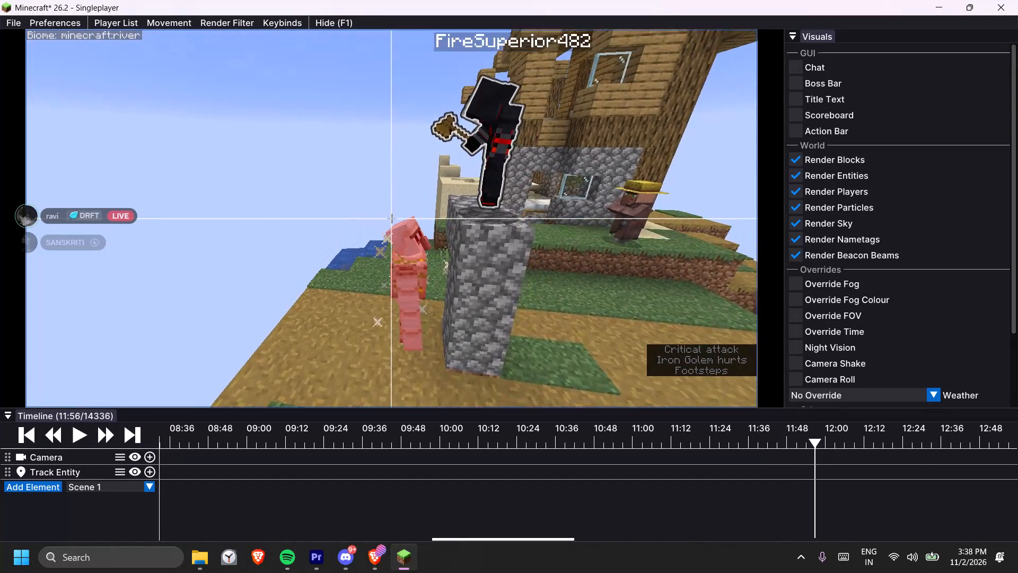
left_click_drag(509, 276, 510, 280)
key("space")
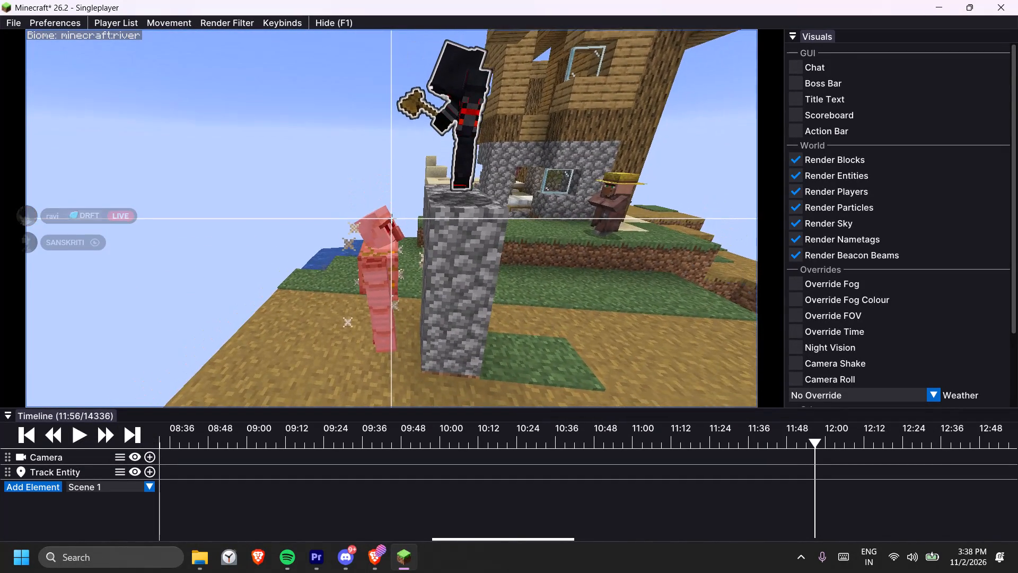
left_click_drag(510, 280, 509, 278)
left_click(149, 455)
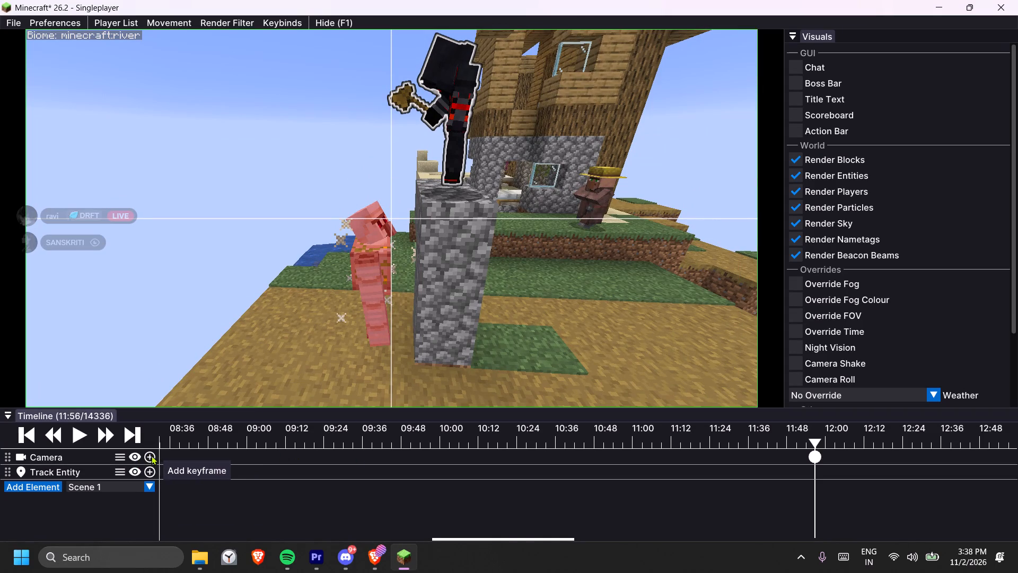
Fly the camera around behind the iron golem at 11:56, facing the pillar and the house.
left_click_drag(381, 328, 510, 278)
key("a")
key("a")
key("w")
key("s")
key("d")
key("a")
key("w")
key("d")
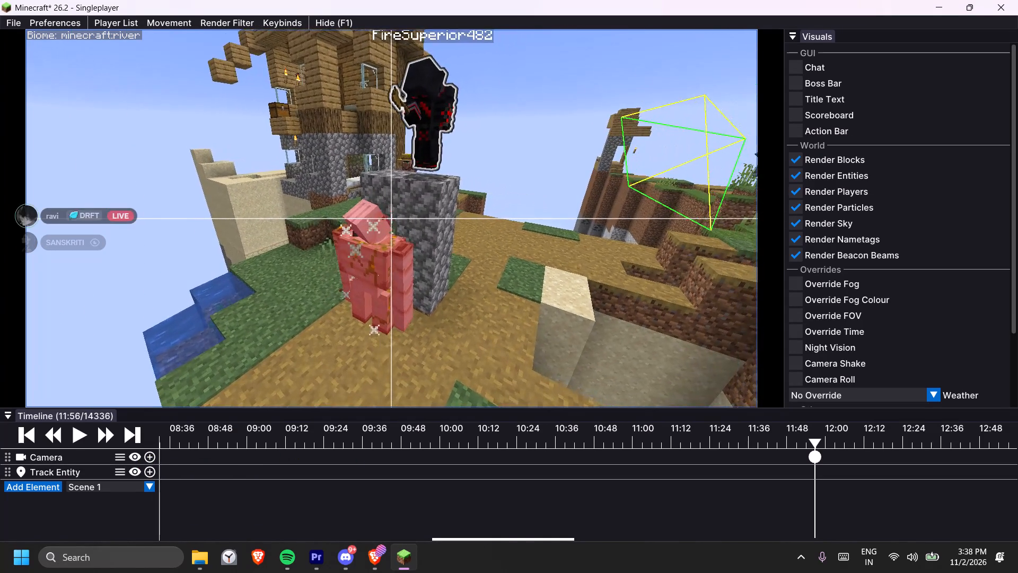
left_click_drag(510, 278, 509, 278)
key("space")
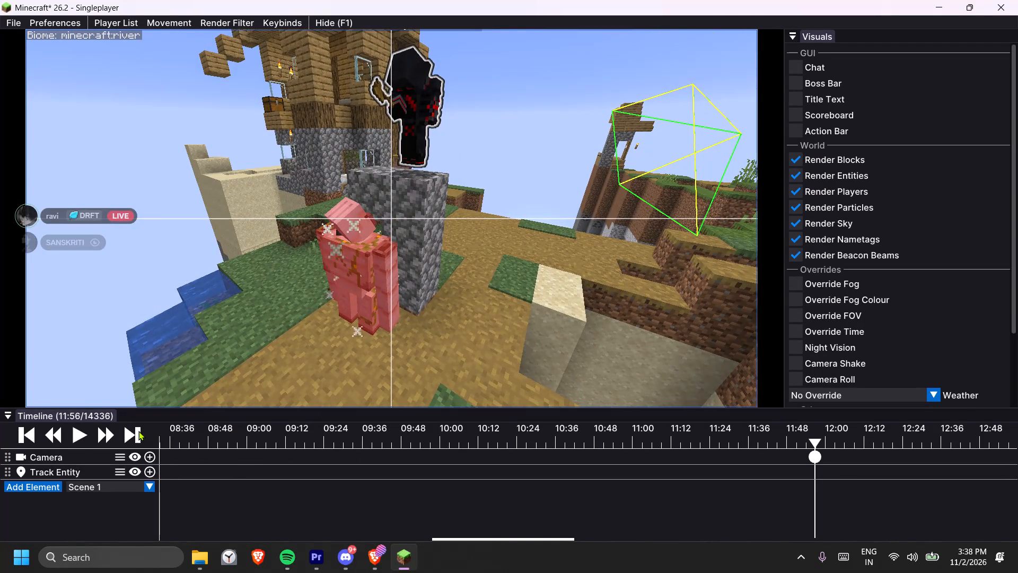
Advance to 11:57 and add a camera keyframe behind the iron golem, facing the pillar and house, with flying speed at 0.1.
left_click(80, 429)
left_click(80, 429)
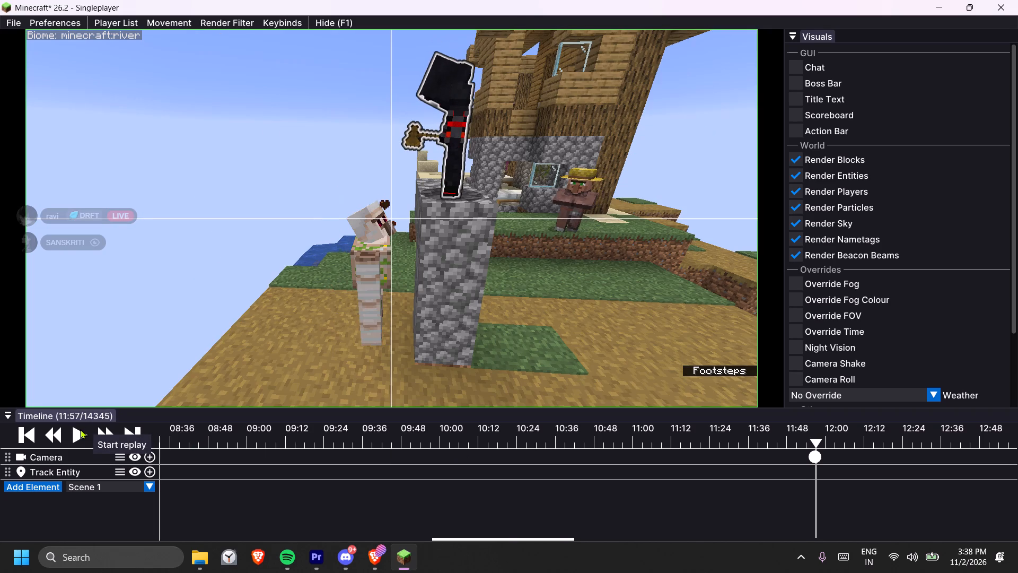
double_click(80, 429)
left_click_drag(385, 315, 512, 278)
key("a")
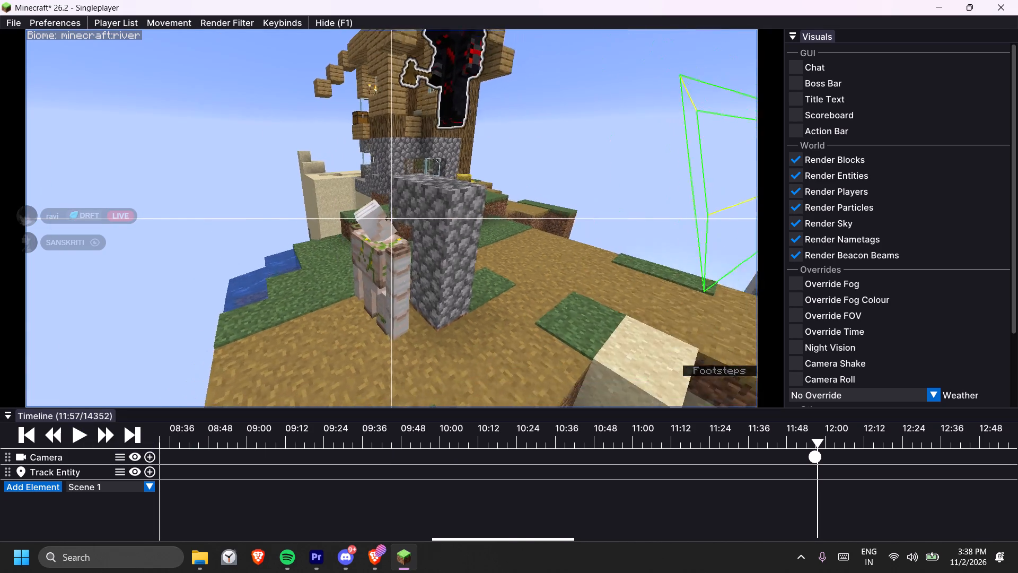
left_click_drag(512, 278, 511, 278)
key("w")
key("d")
key("a")
key("d")
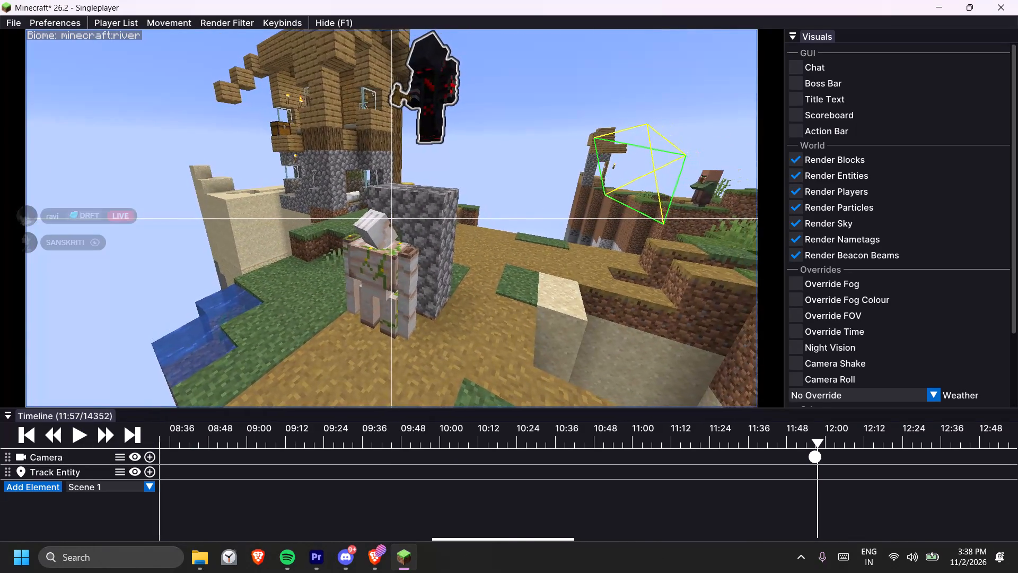
left_click_drag(511, 278, 509, 278)
key("w")
left_click_drag(391, 218, 509, 278)
key("s")
key("s")
scroll(390, 218, "down", 14)
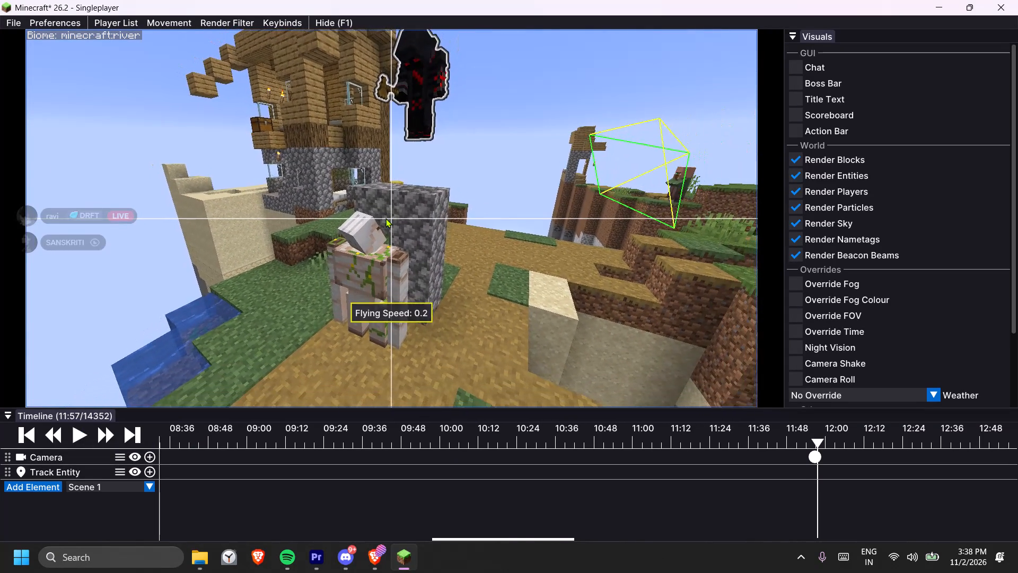
scroll(385, 218, "down", 3)
left_click_drag(385, 218, 509, 278)
key("a")
key("w")
key("a")
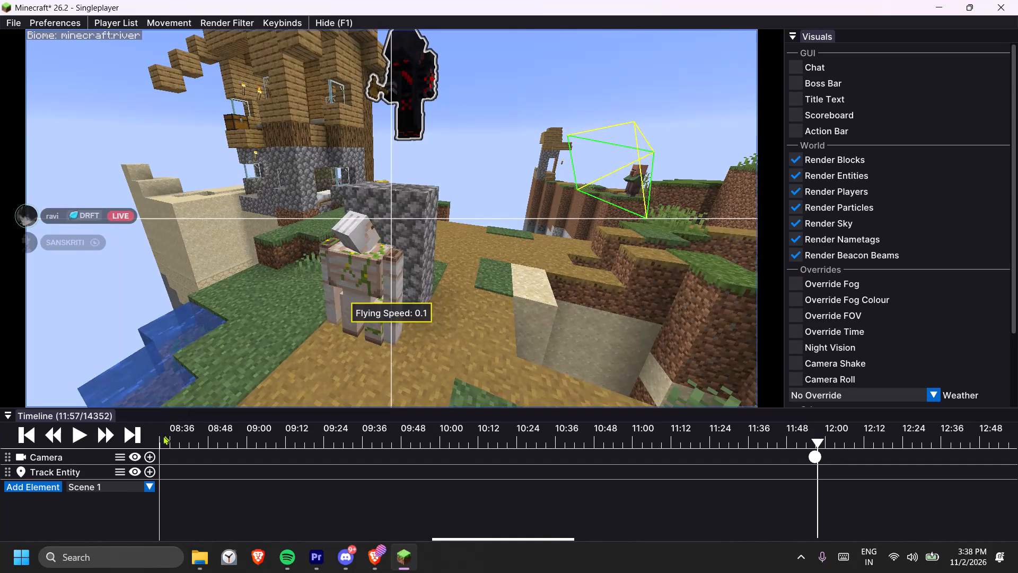
left_click(150, 454)
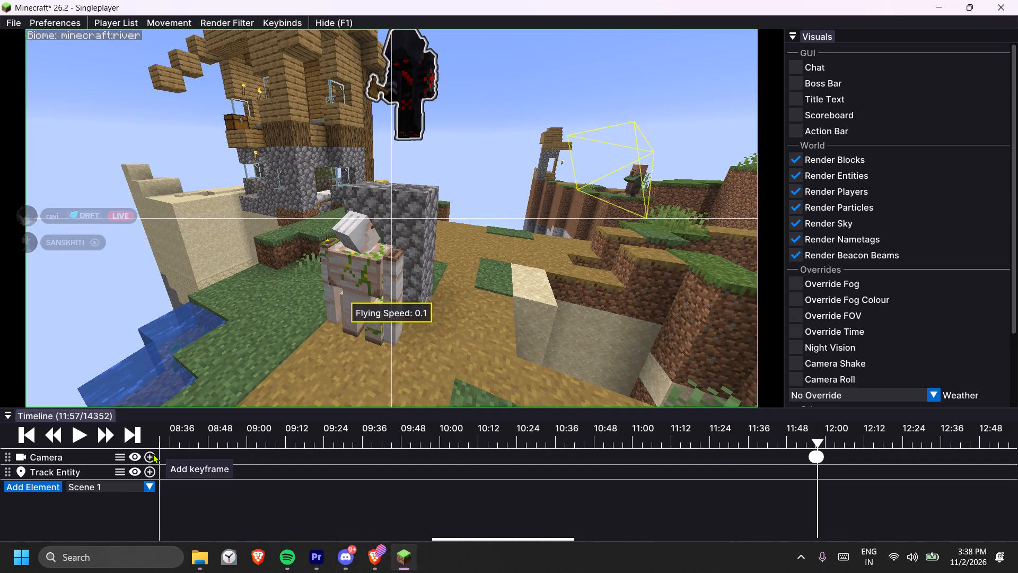
Advance to 11:58 and add a camera keyframe directly behind the iron golem, looking along the path to the pillar.
left_click(82, 433)
left_click(82, 433)
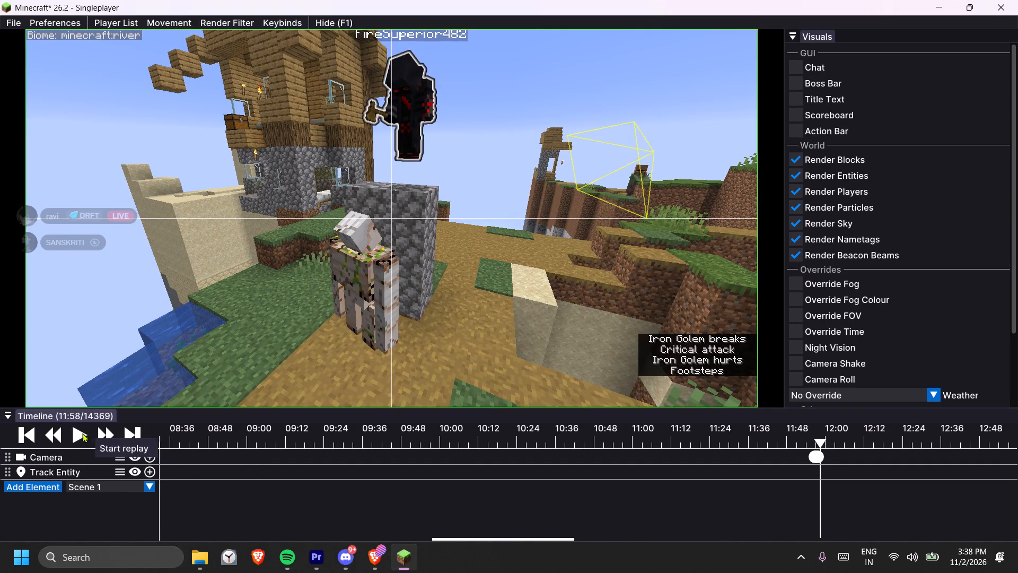
left_click_drag(288, 296, 510, 278)
key("a")
key("w")
key("a")
key("s")
type("as")
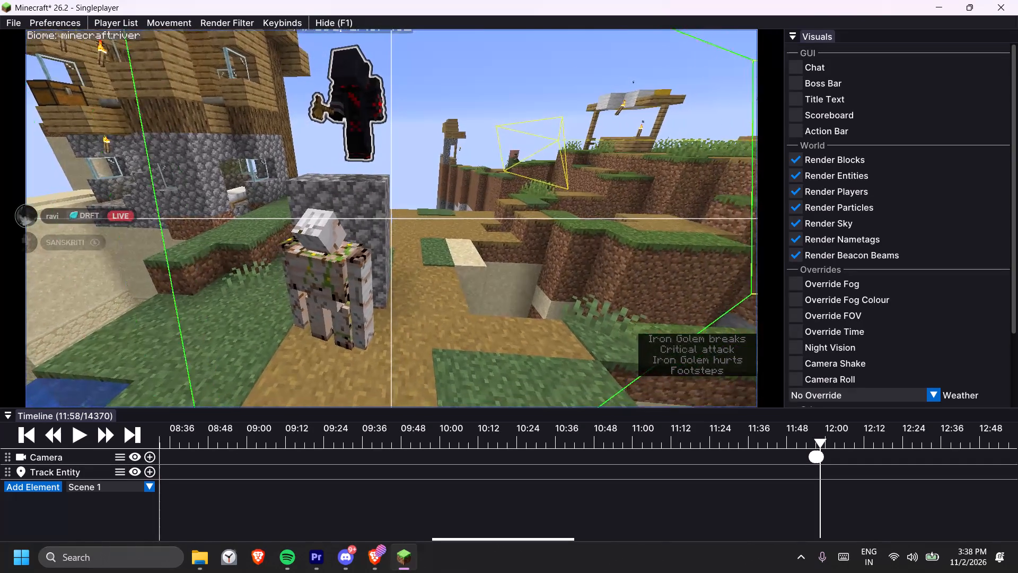
left_click_drag(510, 278, 511, 278)
key("w")
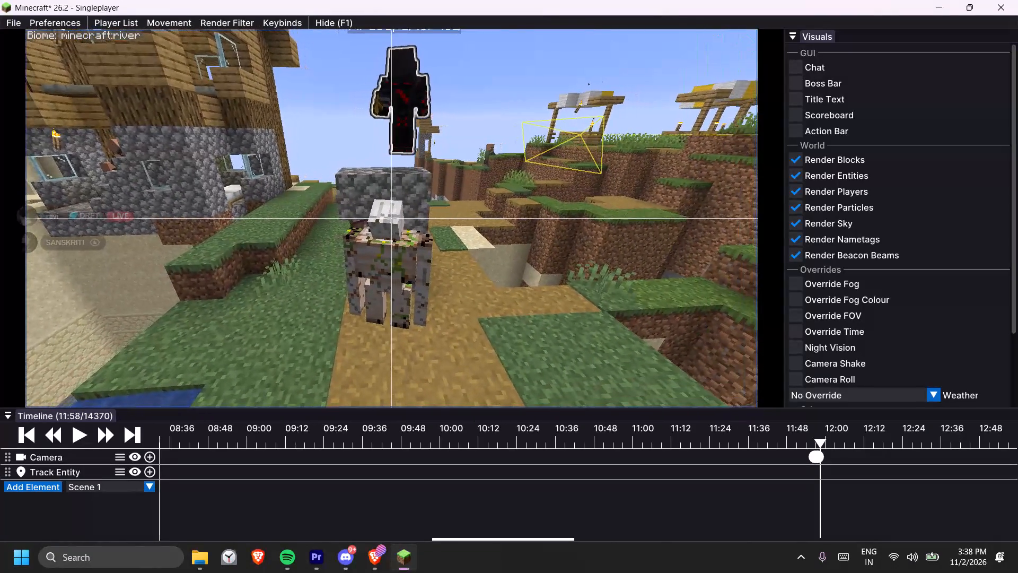
left_click_drag(511, 278, 509, 278)
left_click(148, 455)
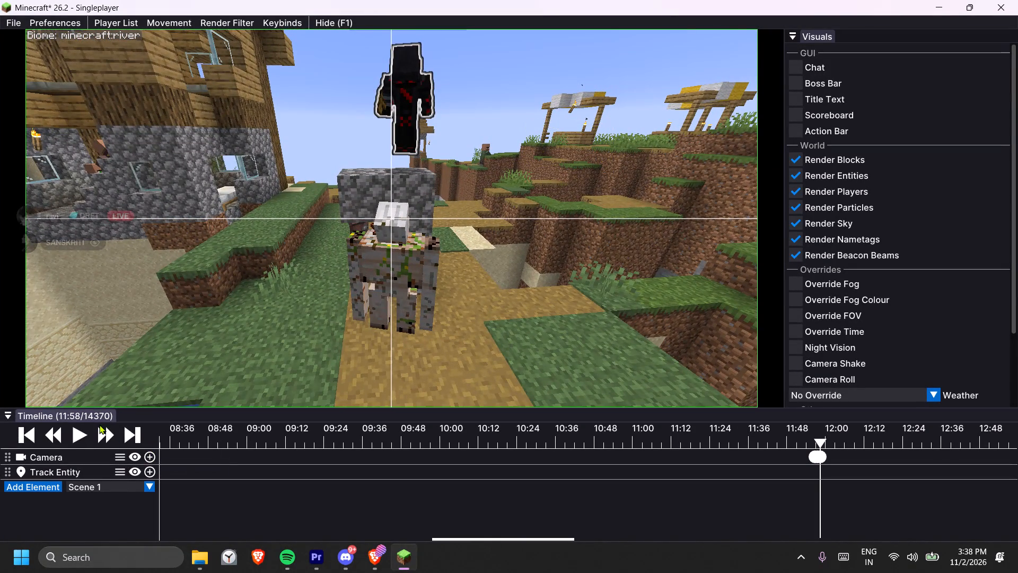
Circle the camera around the iron golem until the villager and cliff are in frame, and reset the 11:58 camera keyframe.
left_click_drag(275, 264, 511, 278)
key("a")
key("a")
key("a")
key("a")
key("a")
key("a")
key("a")
key("a")
key("a")
key("a")
key("a")
key("a")
key("a")
key("a")
key("a")
key("a")
key("a")
key("a")
key("a")
key("a")
key("w")
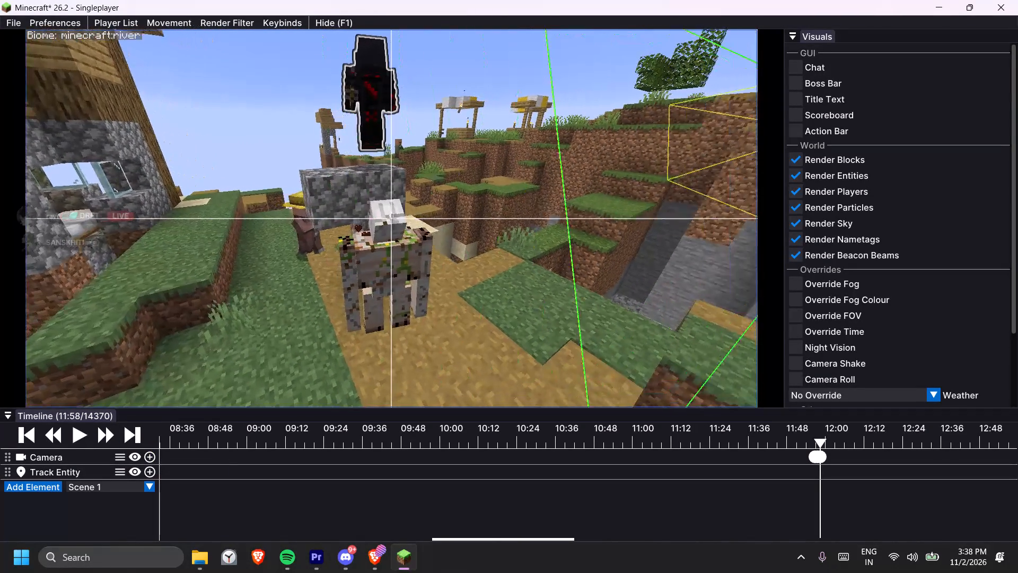
left_click_drag(511, 278, 510, 278)
key("a")
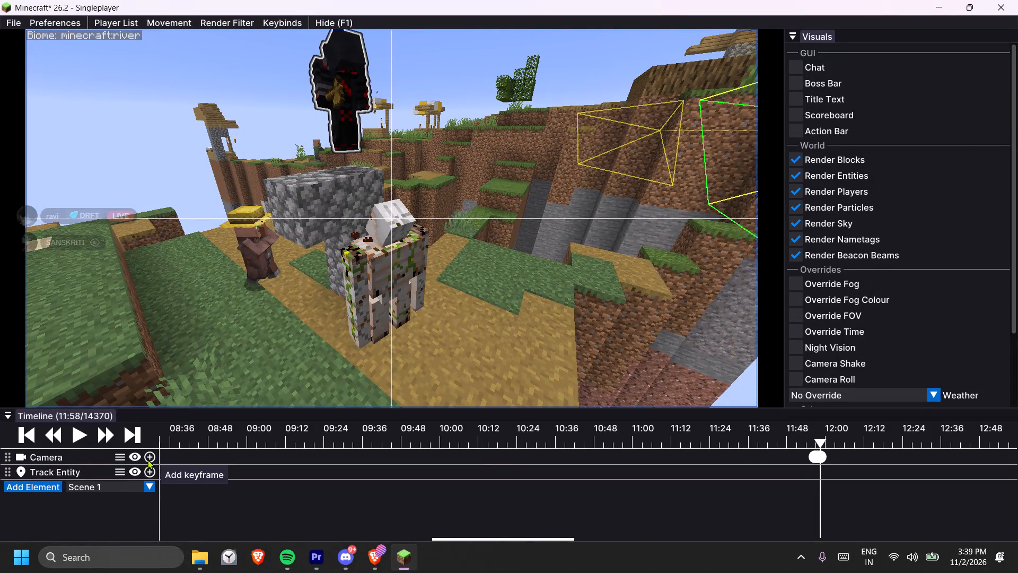
left_click(151, 455)
Circle the camera on behind the villager to show the pillar and golem side-on, and reset the 11:58 camera keyframe there.
left_click_drag(286, 345, 510, 278)
key("a")
key("a")
key("a")
key("a")
key("a")
key("a")
key("a")
key("a")
key("a")
key("a")
key("a")
key("a")
key("a")
key("a")
key("a")
key("a")
key("a")
key("a")
key("a")
key("a")
key("s")
key("s")
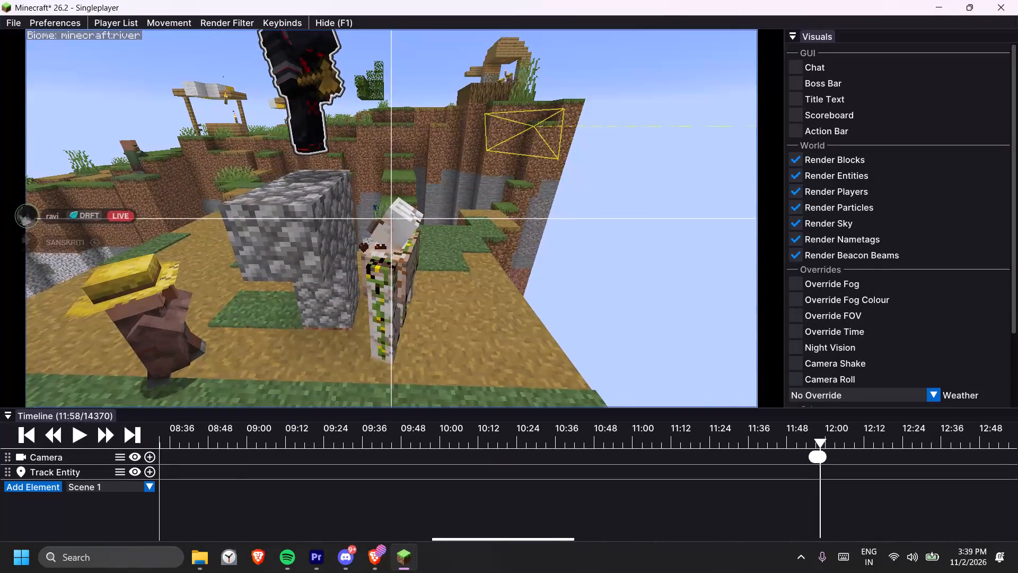
left_click_drag(510, 278, 506, 278)
key("d")
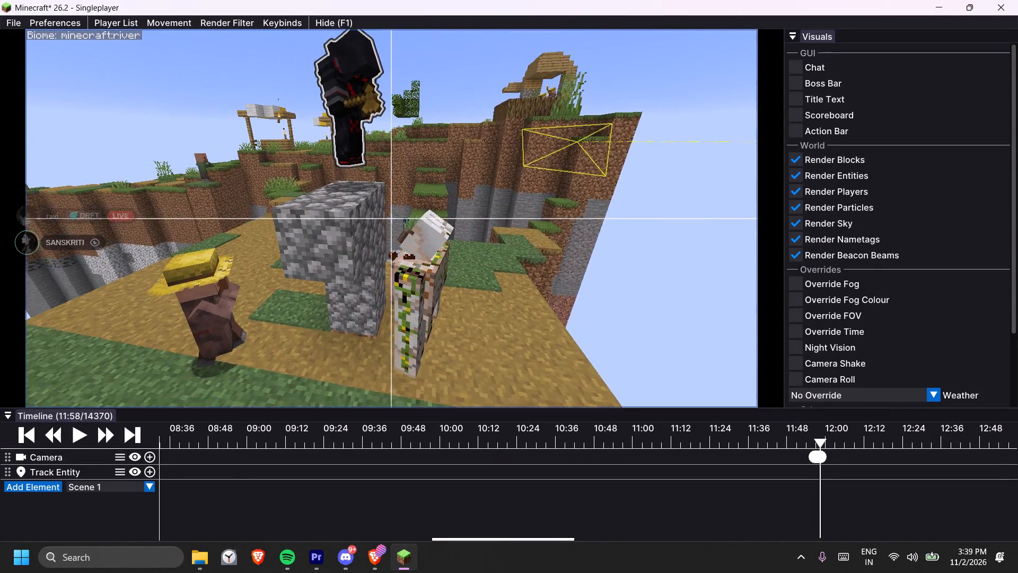
left_click_drag(506, 278, 509, 278)
left_click(153, 456)
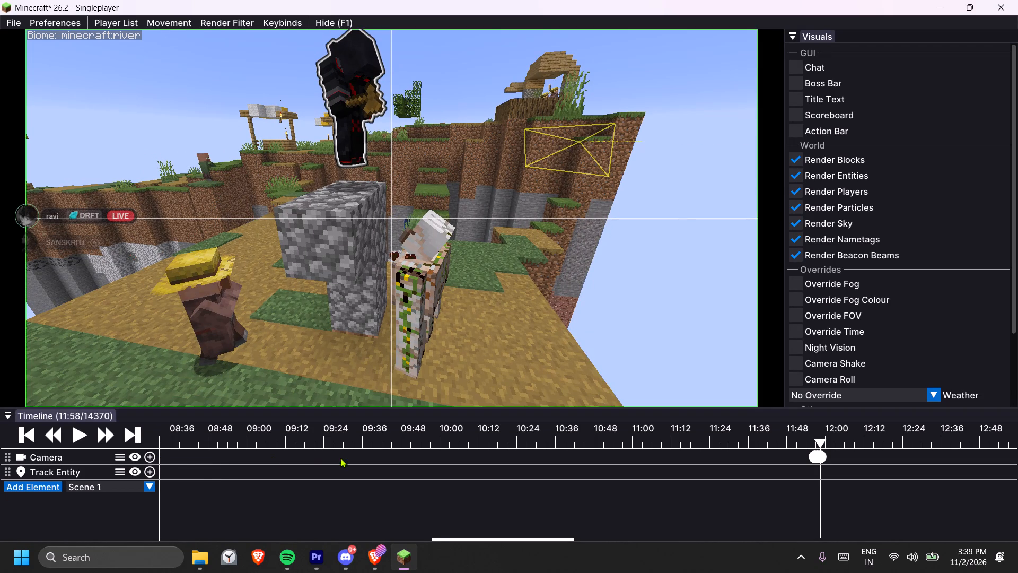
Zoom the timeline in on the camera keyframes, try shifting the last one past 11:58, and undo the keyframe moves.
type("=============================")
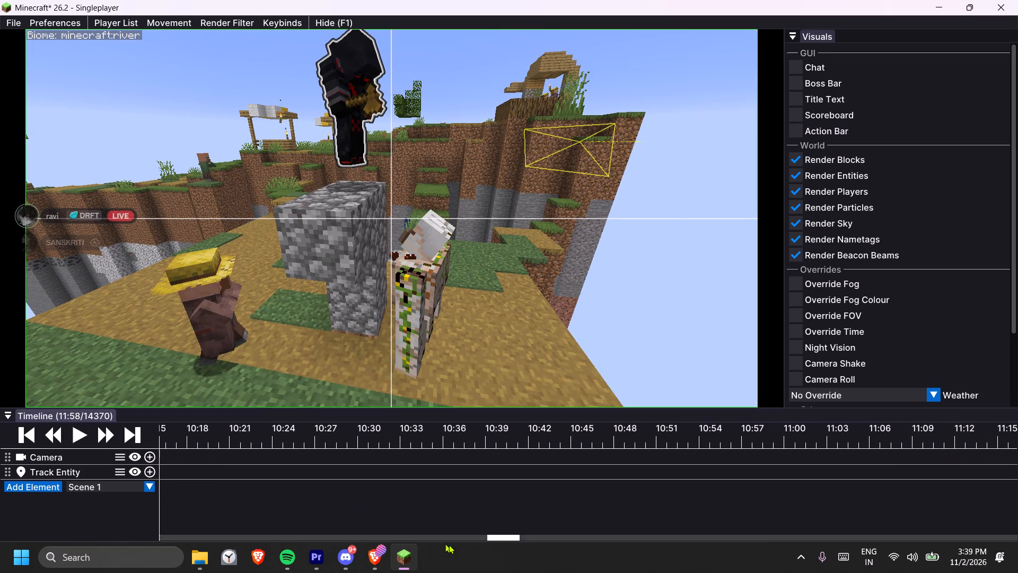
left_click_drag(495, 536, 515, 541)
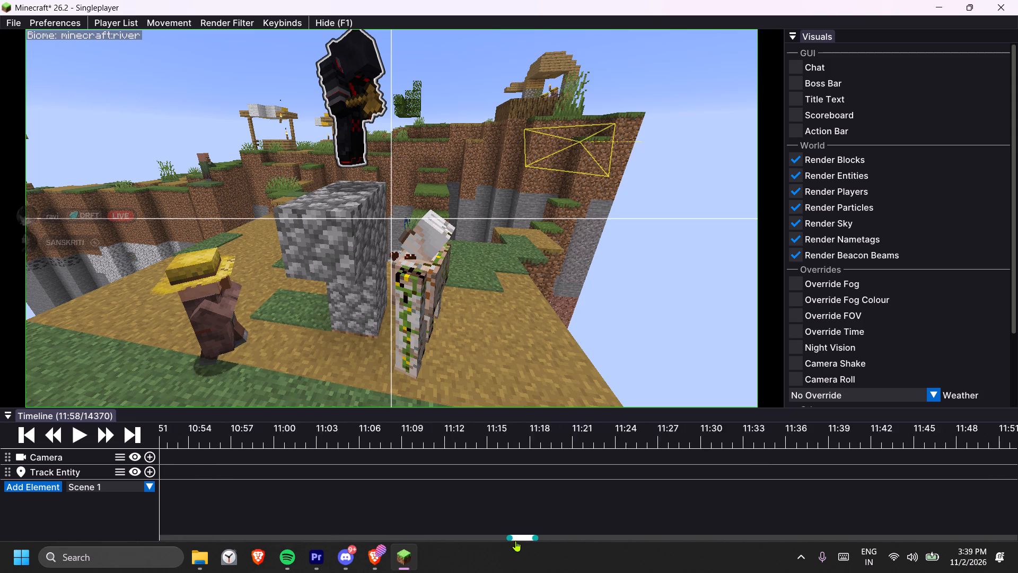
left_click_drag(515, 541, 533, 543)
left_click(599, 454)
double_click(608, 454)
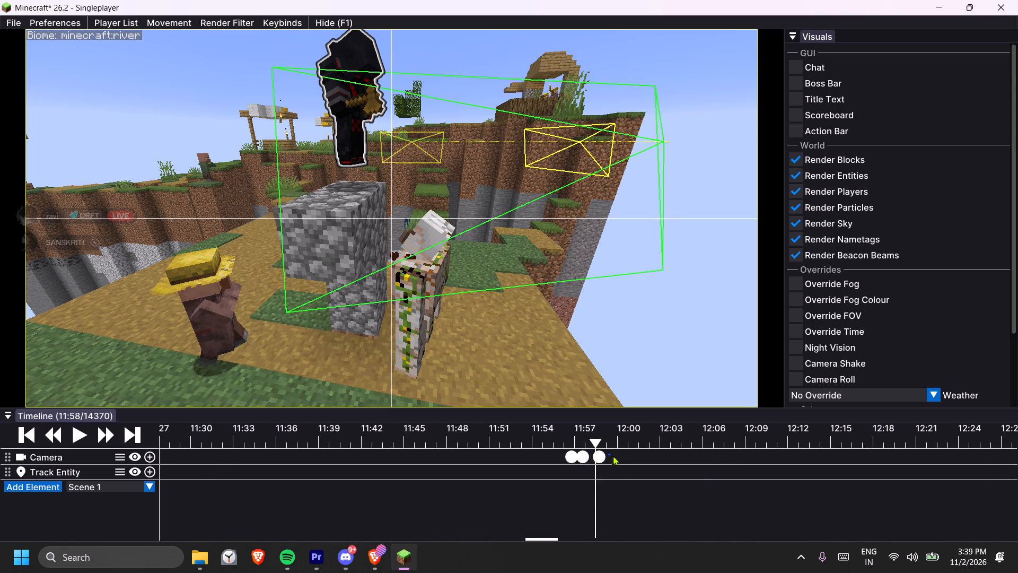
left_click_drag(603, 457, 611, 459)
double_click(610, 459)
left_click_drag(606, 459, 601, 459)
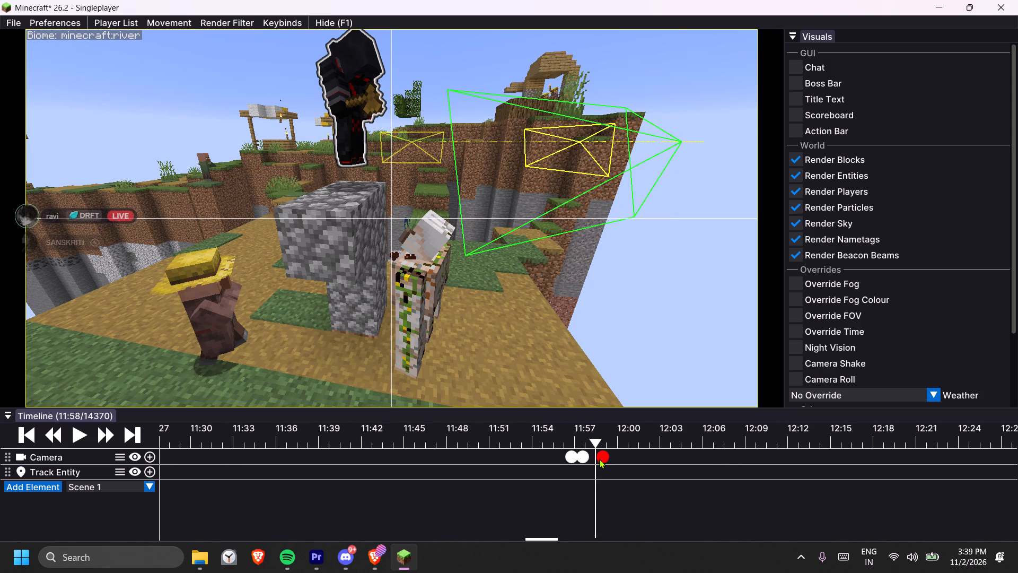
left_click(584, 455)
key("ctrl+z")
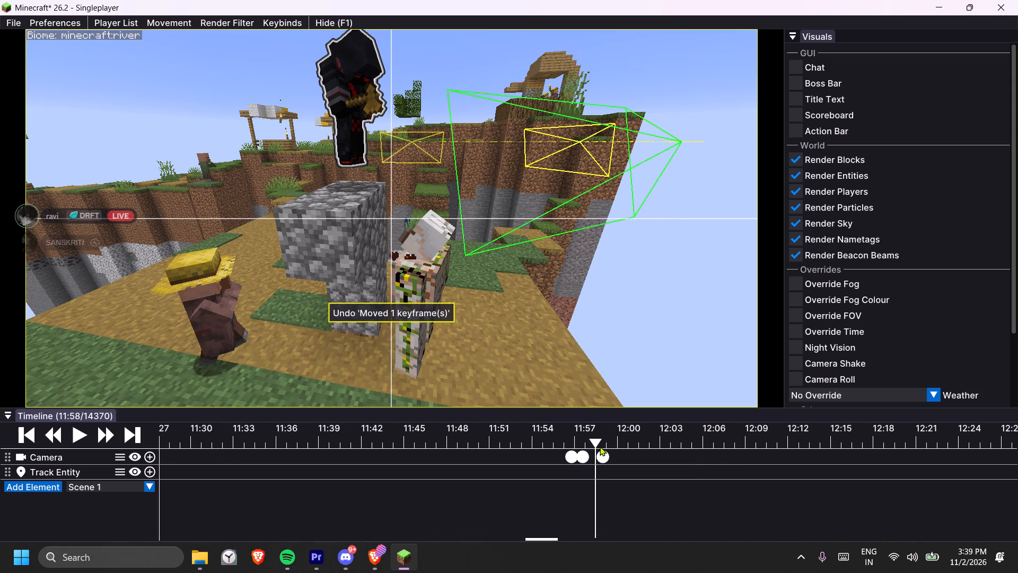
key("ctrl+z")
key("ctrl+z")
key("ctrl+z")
Play the camera shot back from the first keyframe at 11:56 to 11:58.
left_click_drag(581, 431, 560, 430)
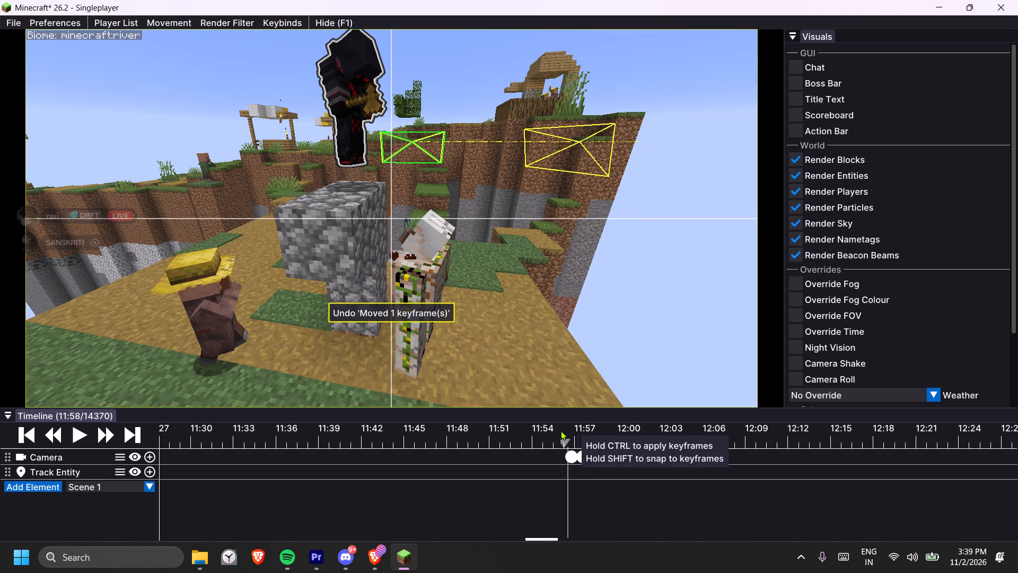
left_click_drag(560, 430, 568, 430)
left_click(74, 429)
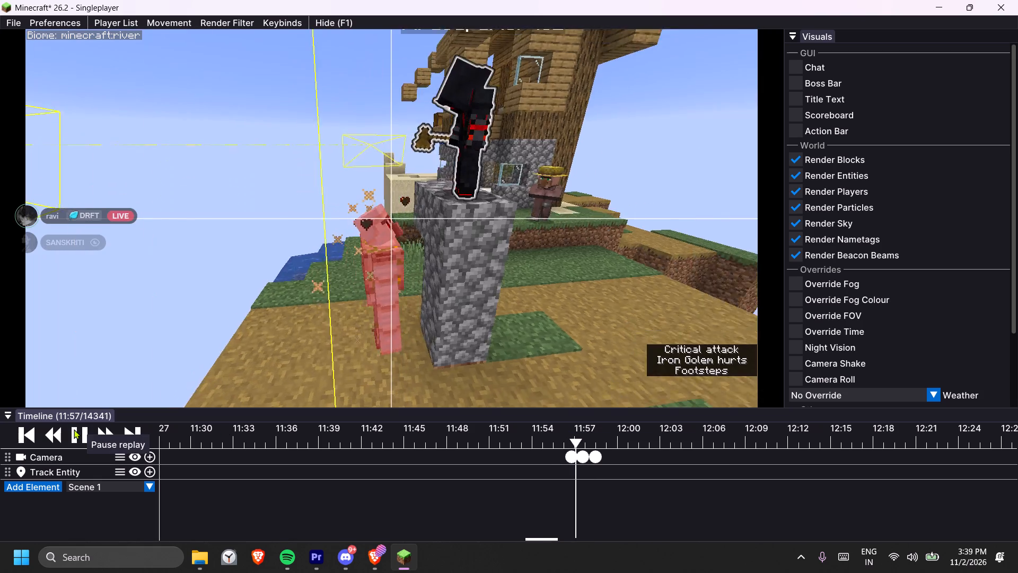
left_click(75, 429)
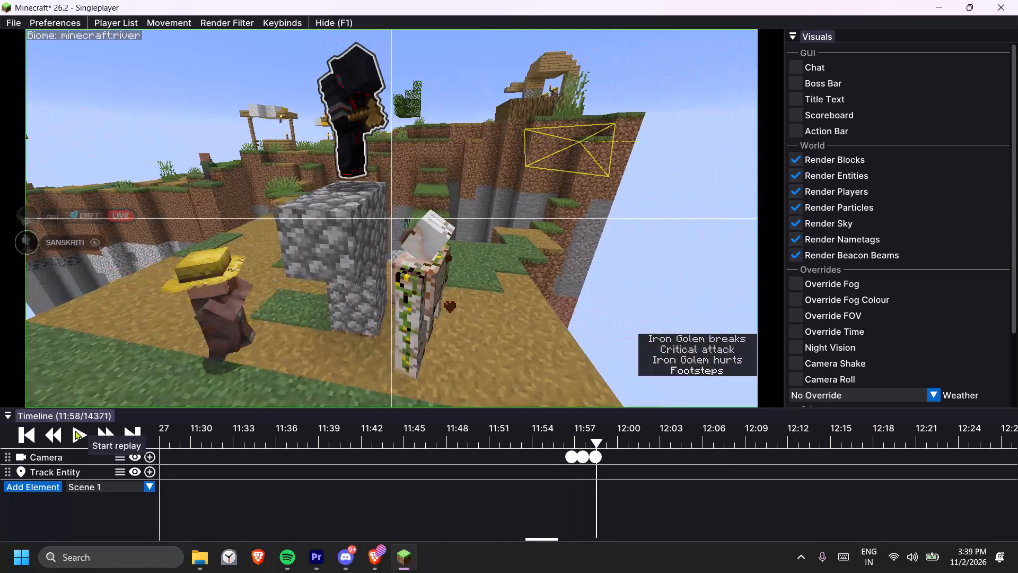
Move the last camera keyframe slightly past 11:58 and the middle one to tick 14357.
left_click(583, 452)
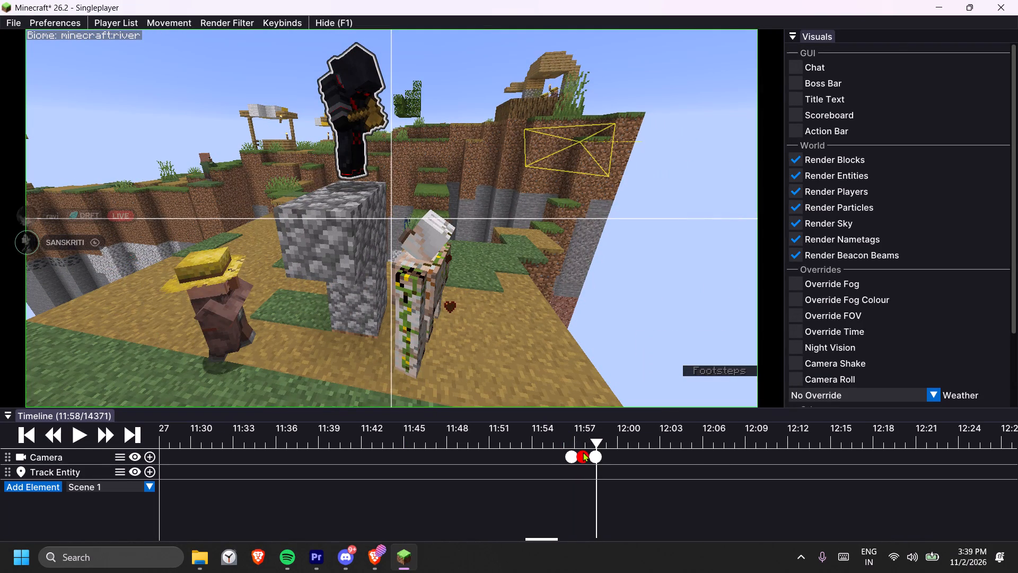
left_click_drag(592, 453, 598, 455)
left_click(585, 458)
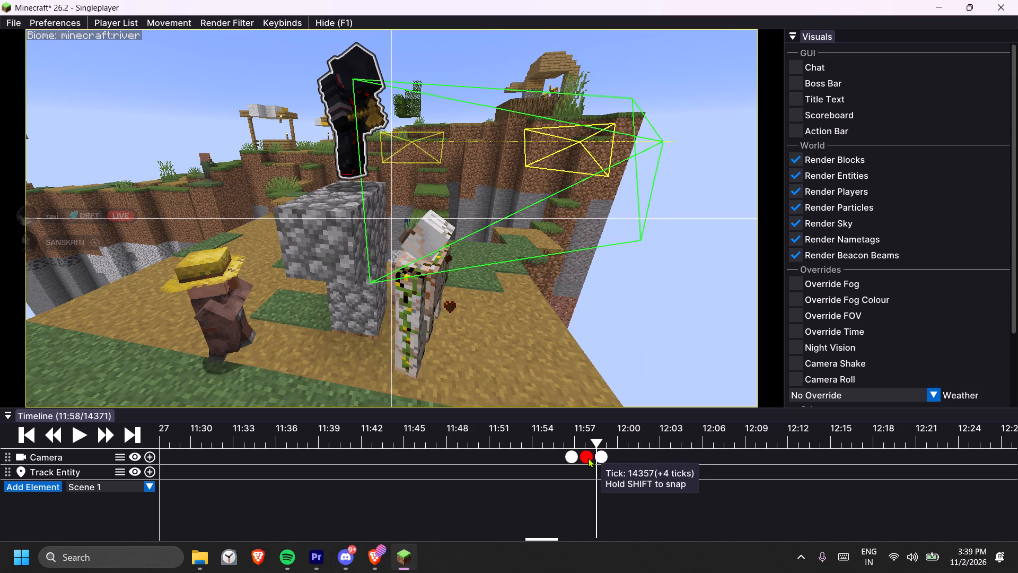
Play the retimed camera shot from the first keyframe through to 11:59.
left_click_drag(577, 438, 571, 438)
left_click(83, 429)
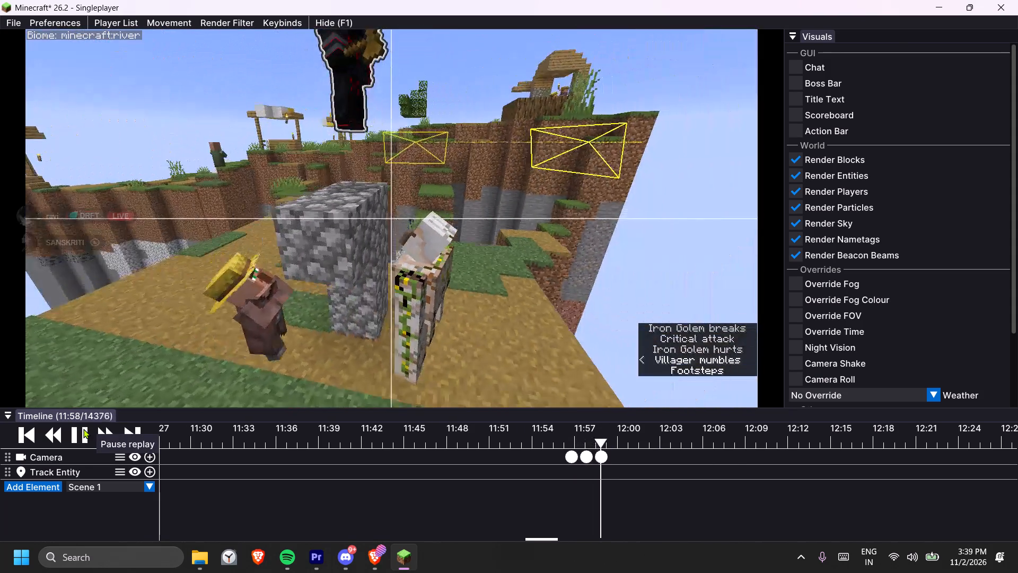
left_click(83, 429)
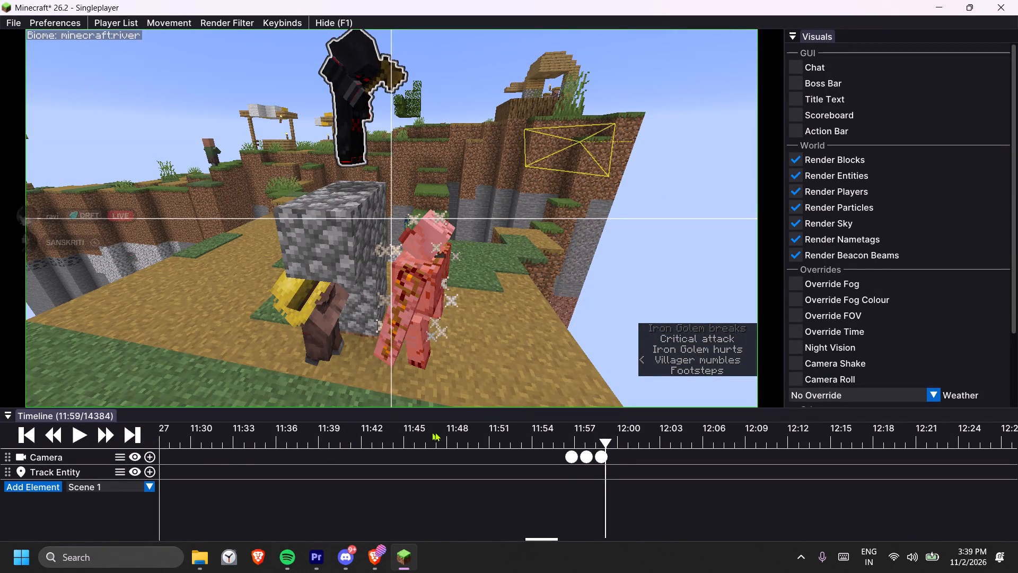
Spread out the camera keyframes by moving the last one to about 12:00 and the middle one to about 11:59.
left_click_drag(605, 457, 631, 460)
left_click_drag(582, 459, 592, 459)
left_click_drag(592, 459, 599, 457)
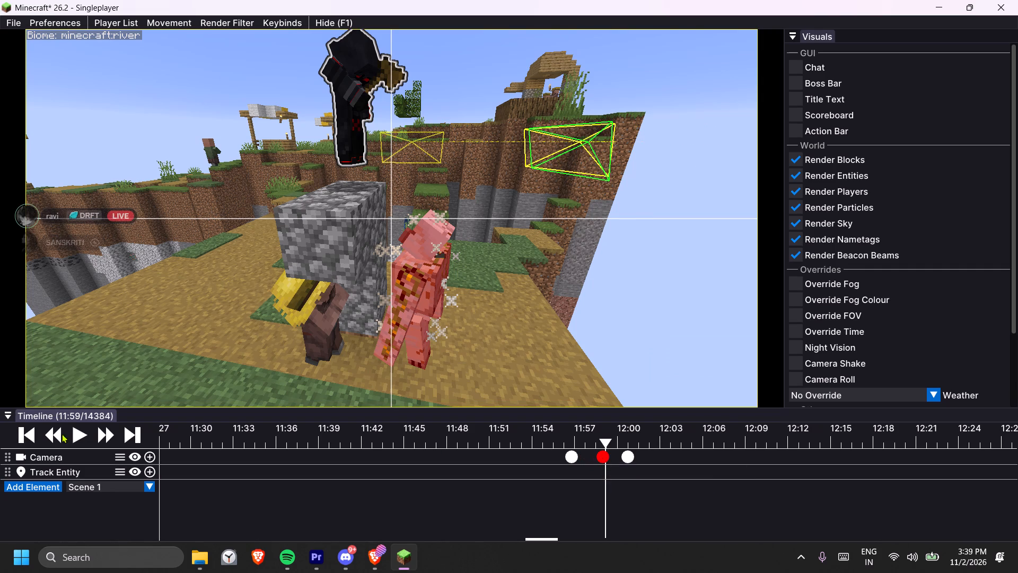
Play the second half of the camera shot from 11:59 to 12:00.
left_click(74, 432)
left_click(78, 431)
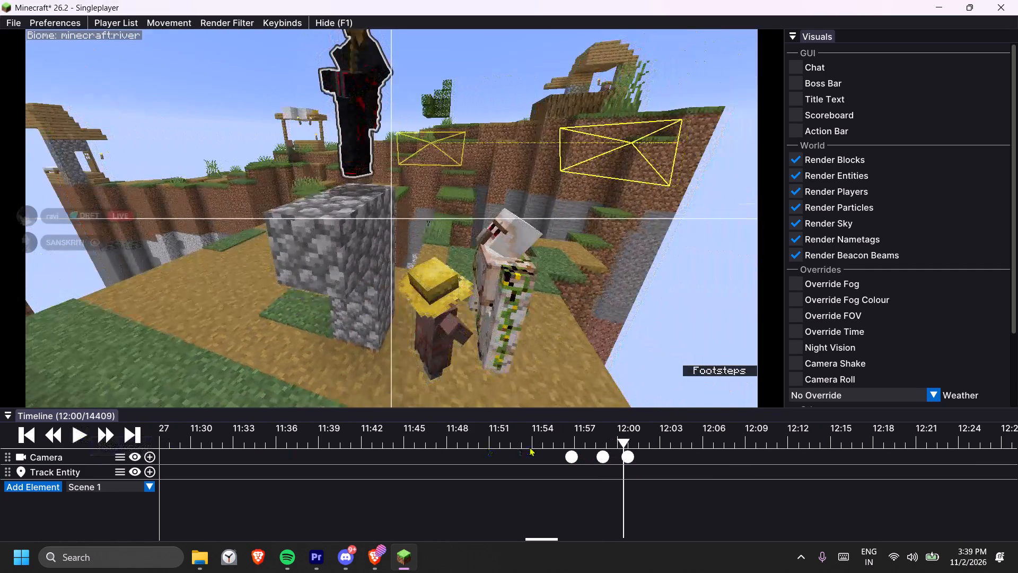
Play the camera shot from just before the first keyframe through to 12:00.
left_click_drag(549, 432, 555, 431)
left_click(74, 430)
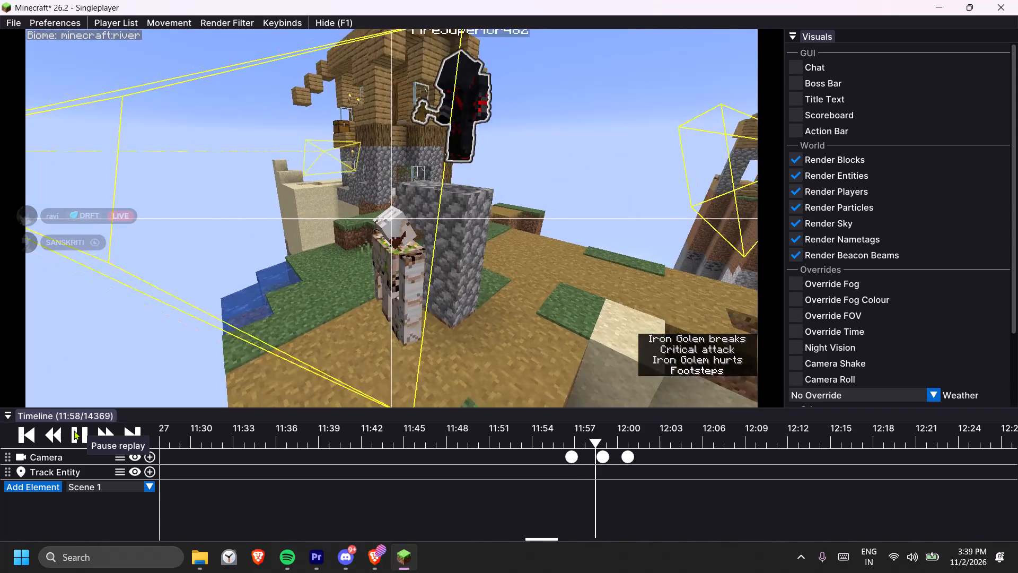
left_click(74, 430)
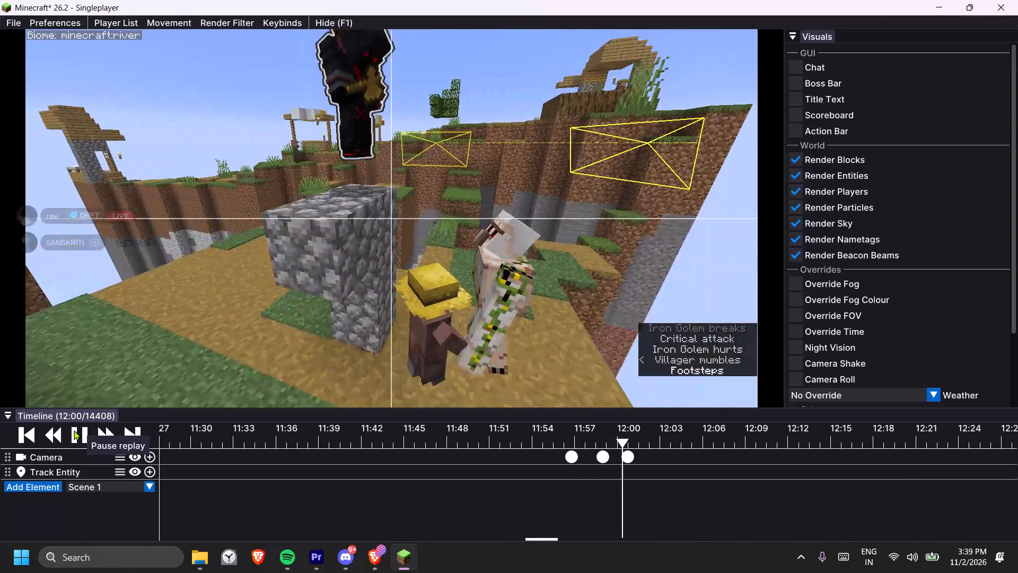
Slow the camera shot by moving the last camera keyframe to about 12:04 and the middle one to about 12:00.
left_click_drag(629, 458, 647, 457)
left_click_drag(602, 457, 603, 457)
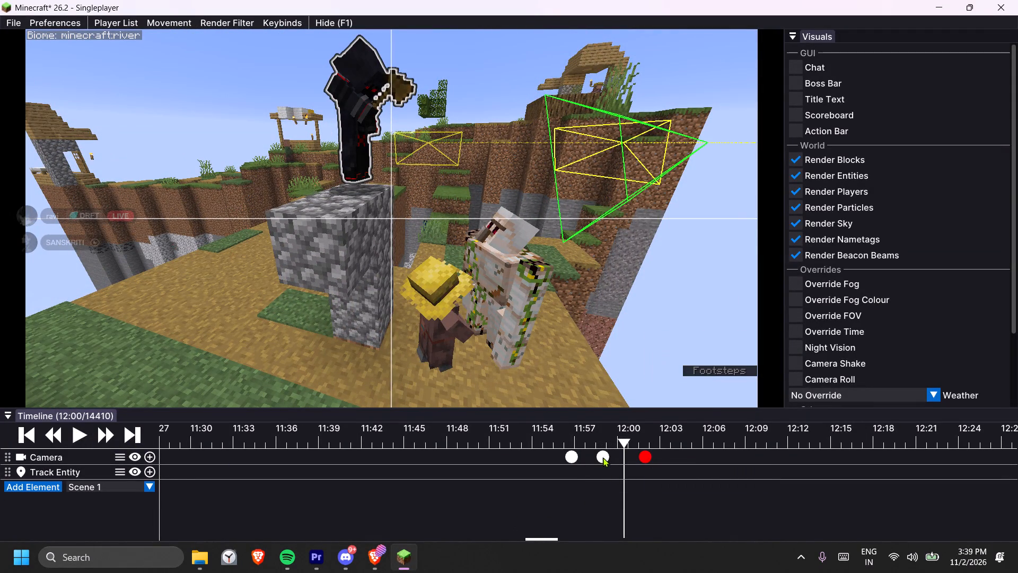
left_click_drag(603, 457, 611, 457)
left_click_drag(603, 439, 596, 439)
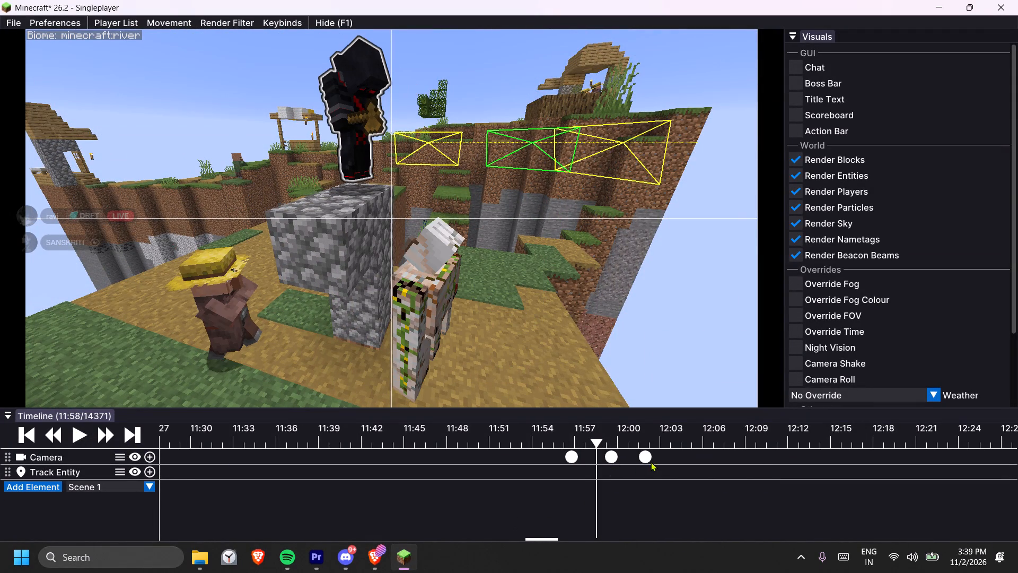
left_click_drag(650, 457, 669, 457)
left_click(618, 457)
left_click_drag(653, 457, 673, 454)
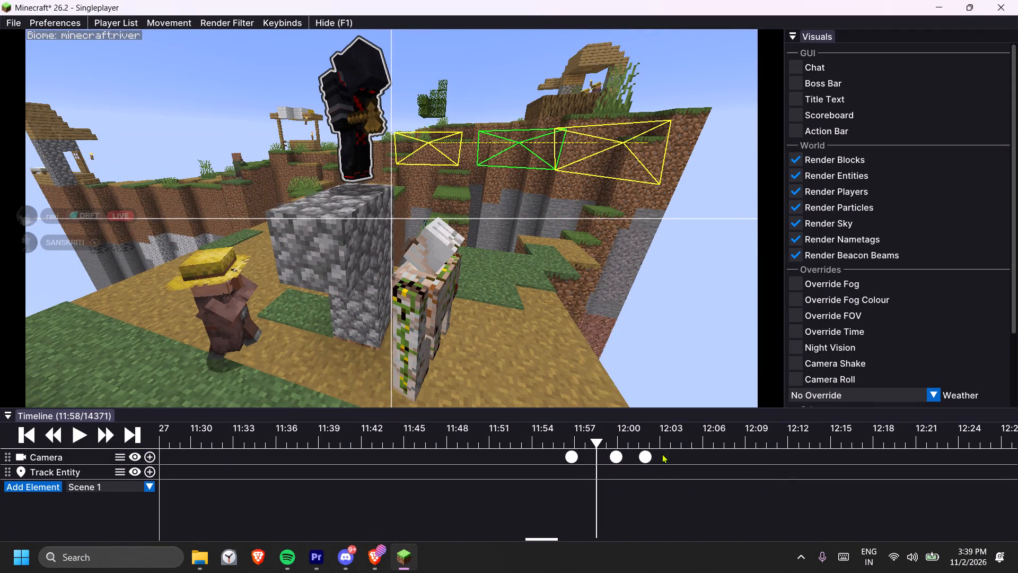
left_click_drag(648, 454, 683, 454)
Review the retimed camera shot from the first keyframe near 11:56, ending with the playhead at about 12:05.
left_click_drag(602, 442, 581, 441)
left_click_drag(581, 441, 572, 441)
left_click(77, 435)
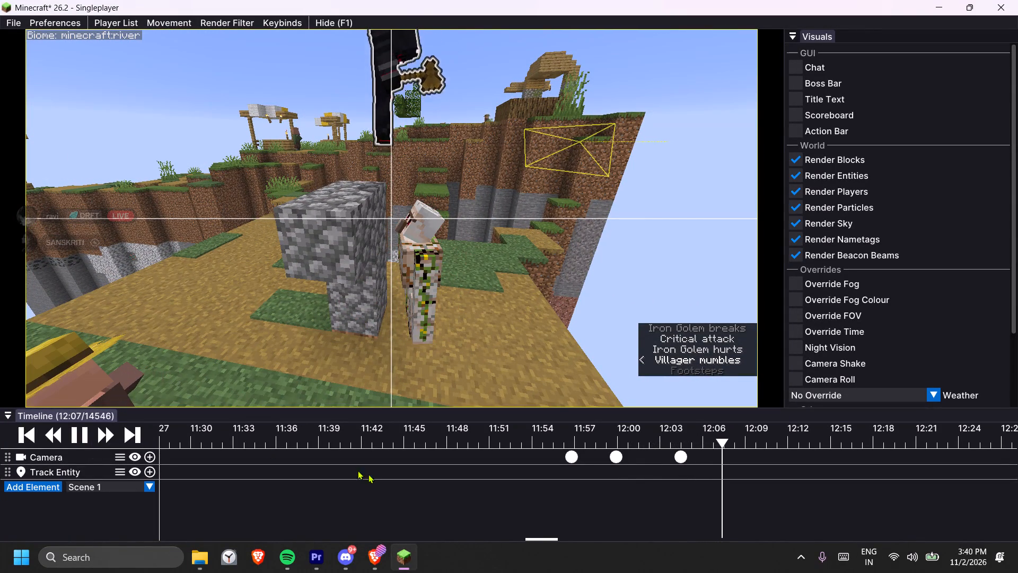
left_click_drag(559, 412, 567, 414)
left_click(570, 437)
left_click_drag(616, 439, 697, 439)
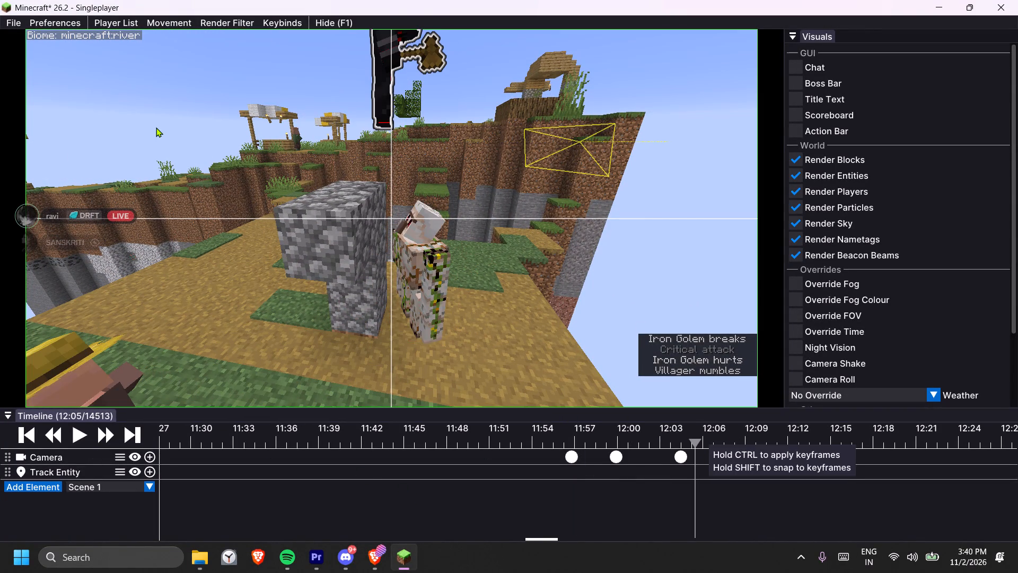
Export the replay shot as an MP4 named "iron golem mar kha raha hai" in the "world reveals itself" folder.
left_click(21, 24)
left_click(33, 42)
left_click(465, 413)
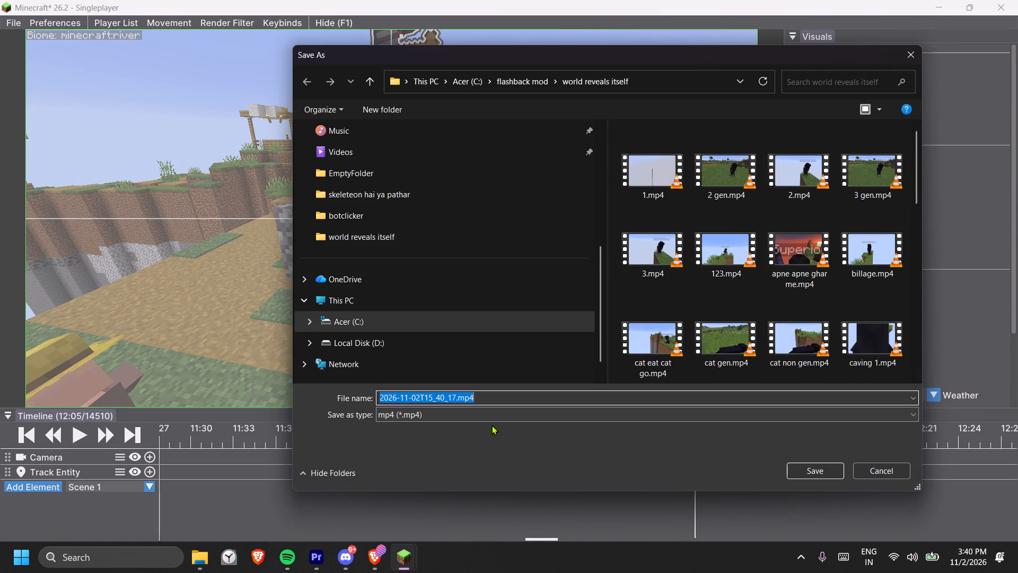
key("BackSpace")
type("iron golem mar kha raha hai")
key("Return")
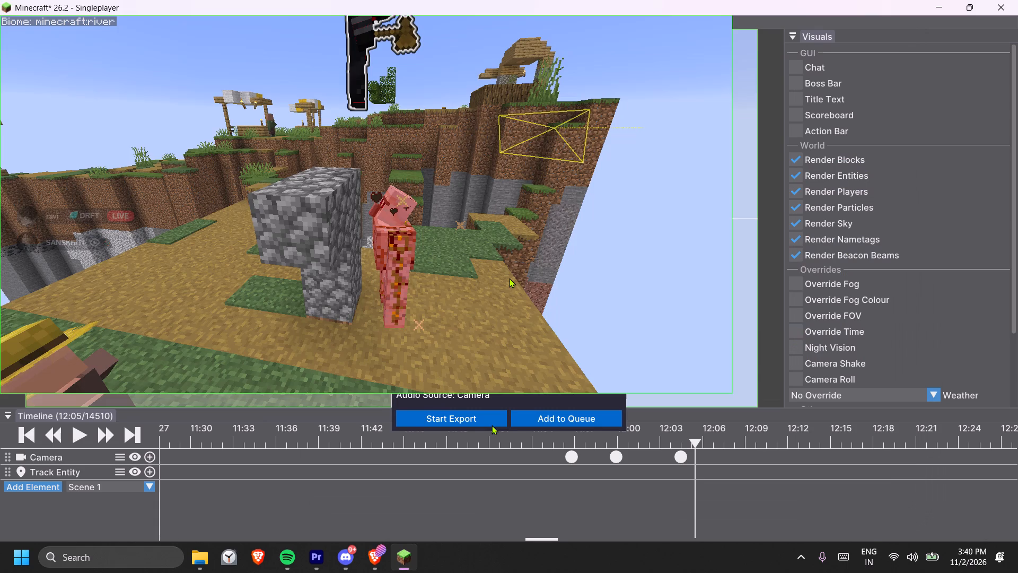
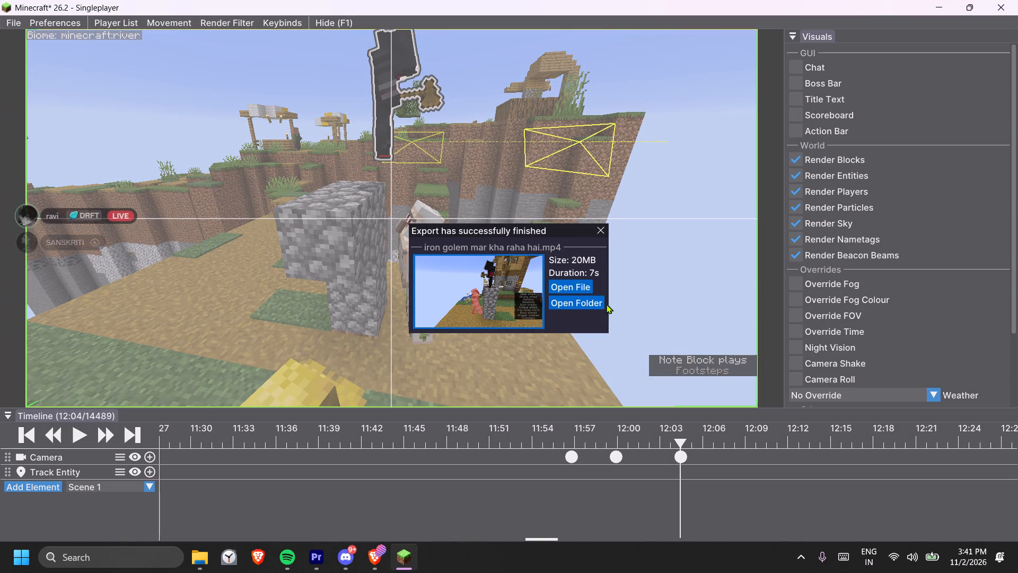
Find the exported "iron golem mar kha raha hai" clip by searching "iron go" and place it on V3 in Premiere at about 00:03:21.
left_click(598, 302)
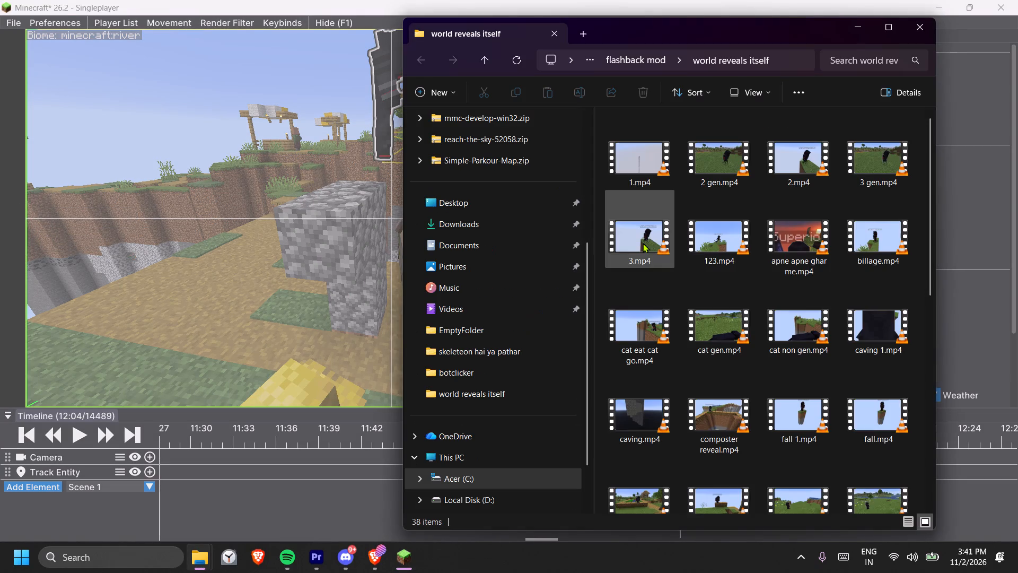
scroll(758, 240, "down", 20)
scroll(758, 240, "down", 2)
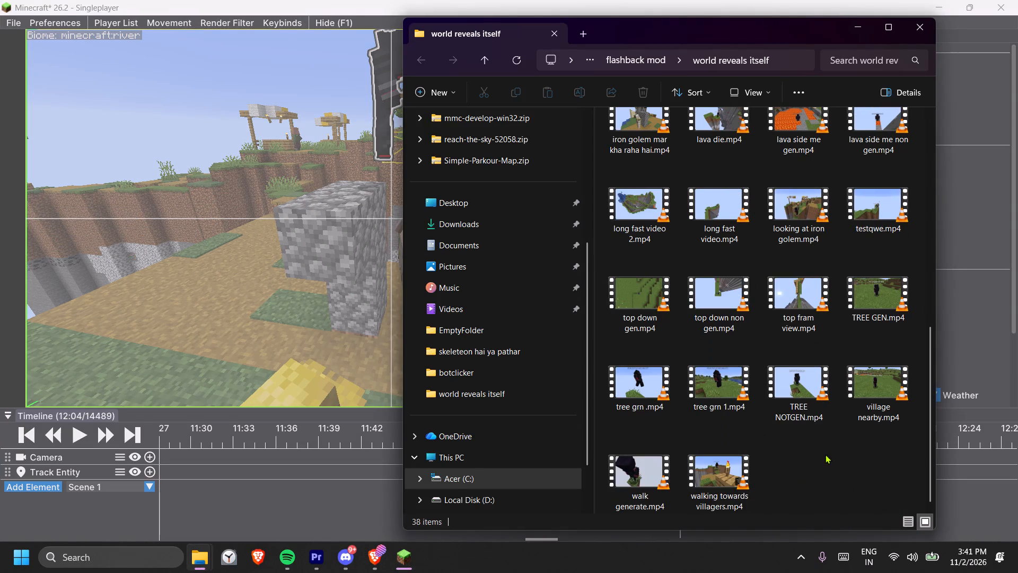
scroll(722, 361, "up", 9)
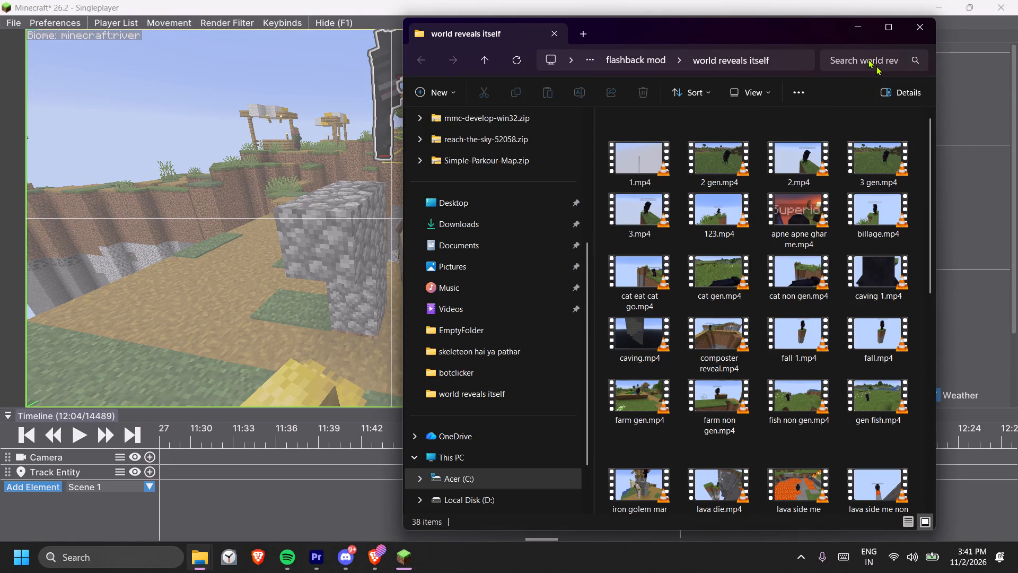
left_click(876, 66)
type("iron")
key("space")
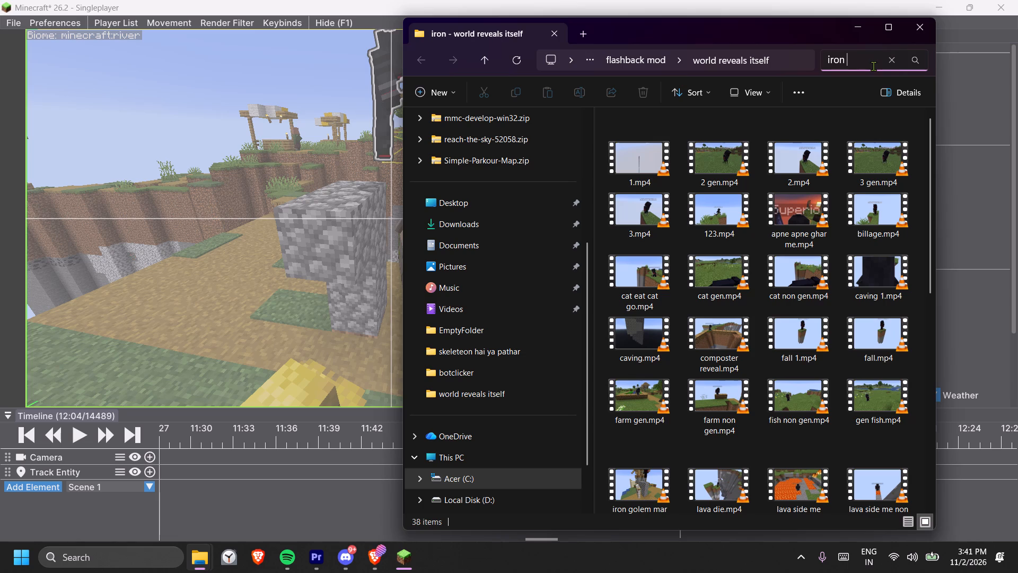
type("goel")
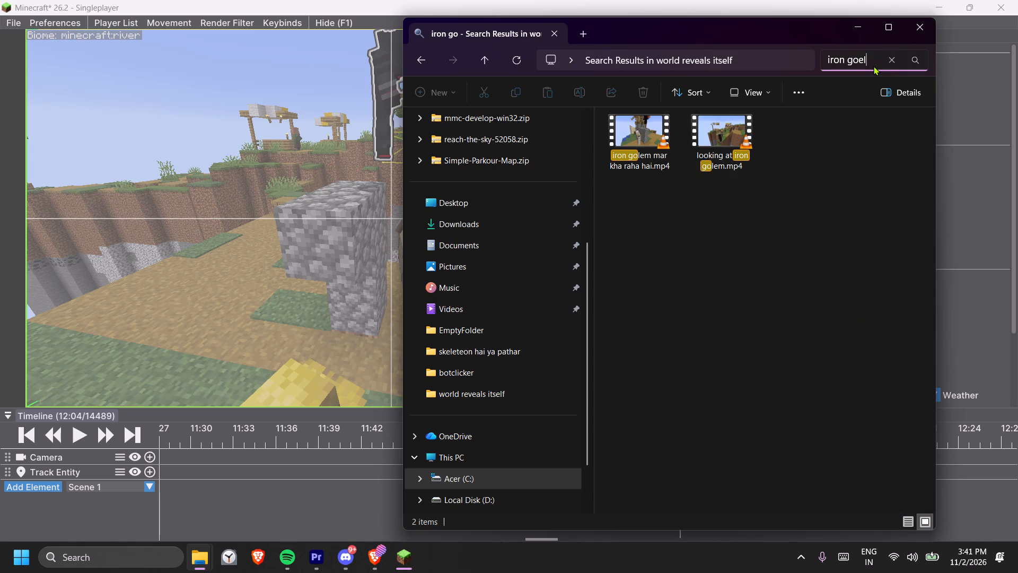
key("BackSpace")
key("BackSpace")
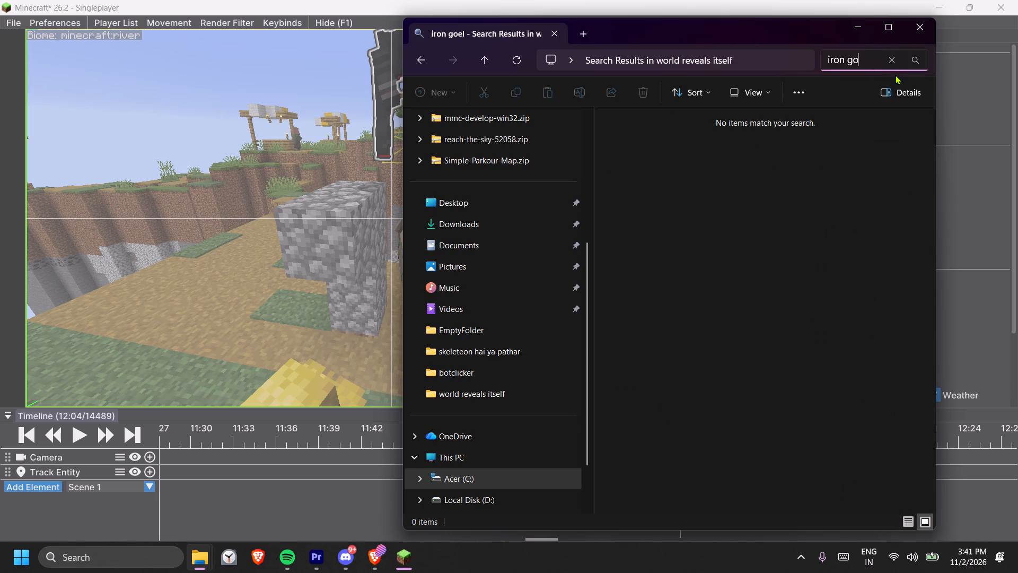
left_click_drag(654, 166, 384, 508)
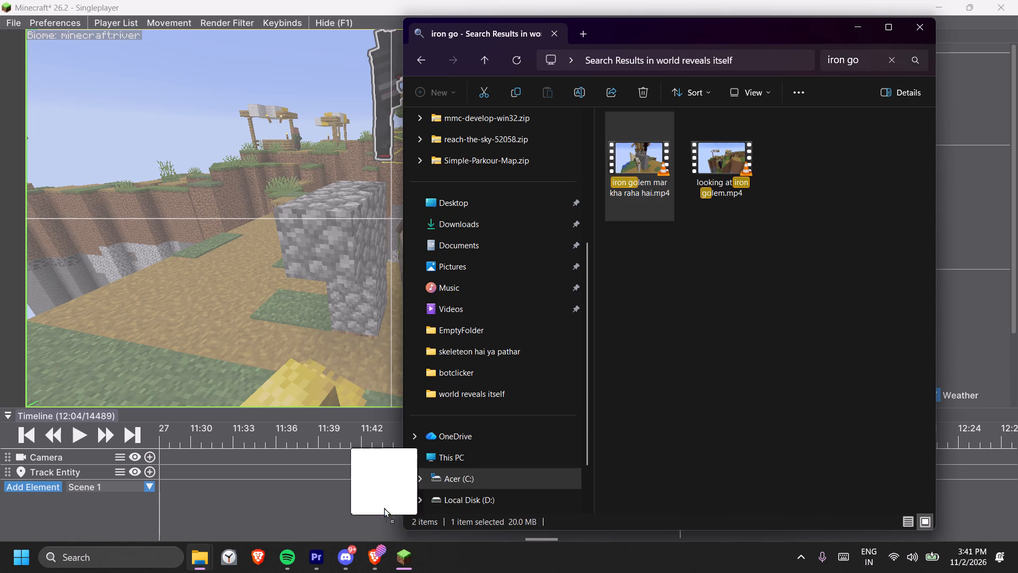
left_click_drag(384, 508, 637, 410)
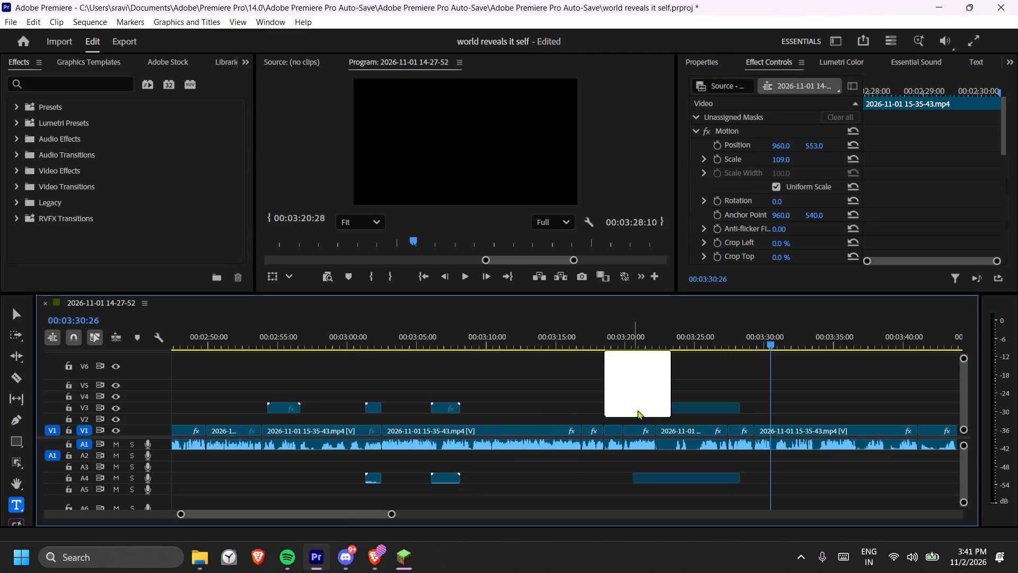
left_click_drag(637, 410, 636, 410)
Play the sequence from about 00:03:19 into the iron golem clip, stopping near 00:03:24, and save the project.
left_click(615, 333)
key("space")
scroll(532, 403, "down", 4)
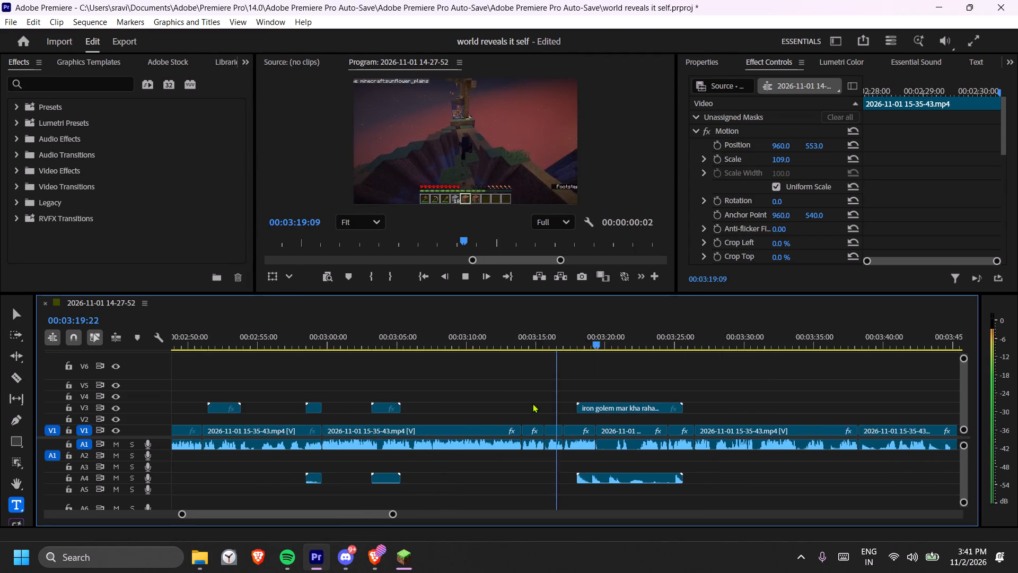
left_click_drag(587, 403, 635, 403)
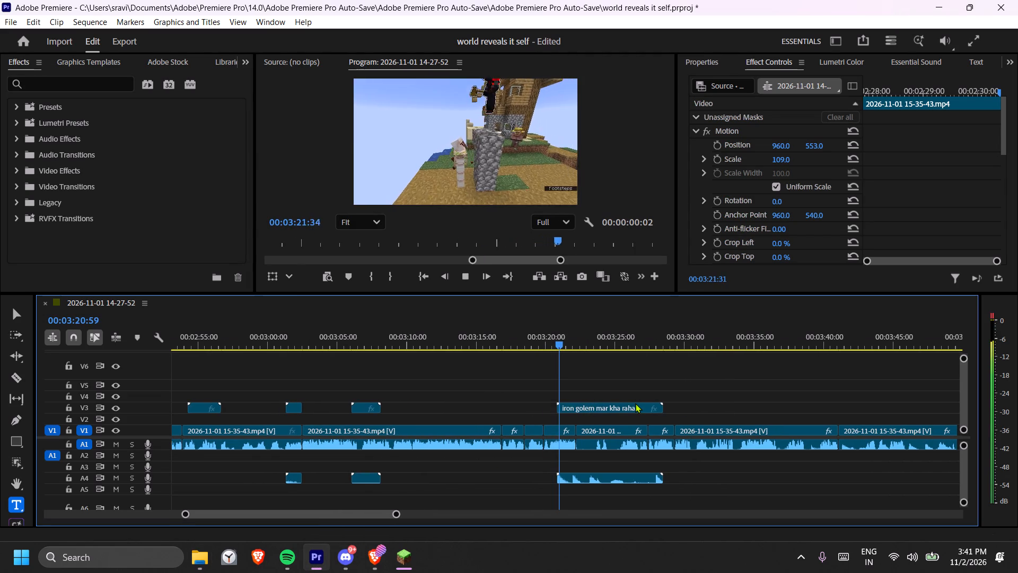
left_click_drag(621, 403, 660, 406)
left_click_drag(606, 406, 660, 407)
left_click_drag(612, 407, 633, 407)
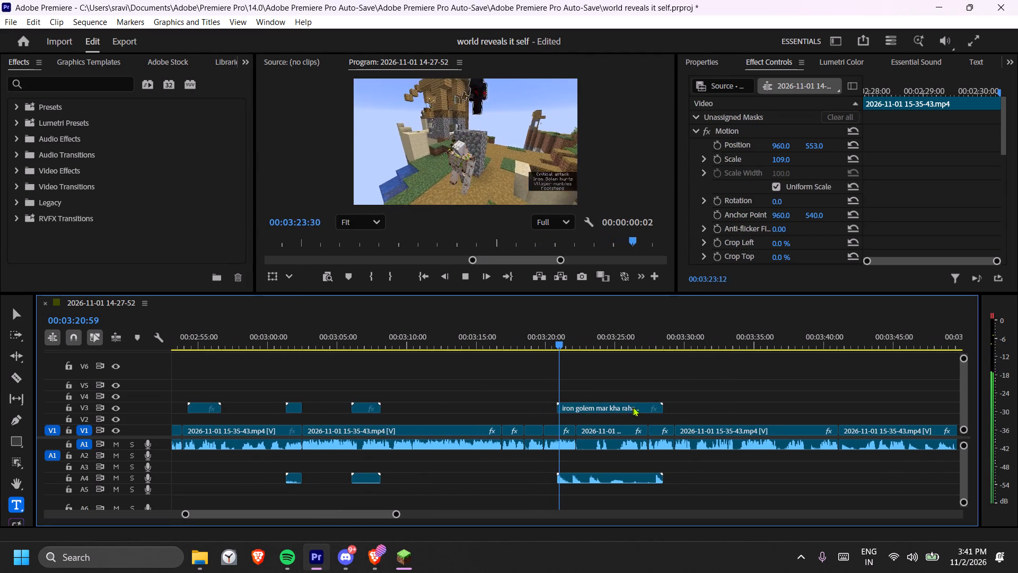
left_click_drag(633, 407, 636, 407)
left_click(635, 369)
key("ctrl+s")
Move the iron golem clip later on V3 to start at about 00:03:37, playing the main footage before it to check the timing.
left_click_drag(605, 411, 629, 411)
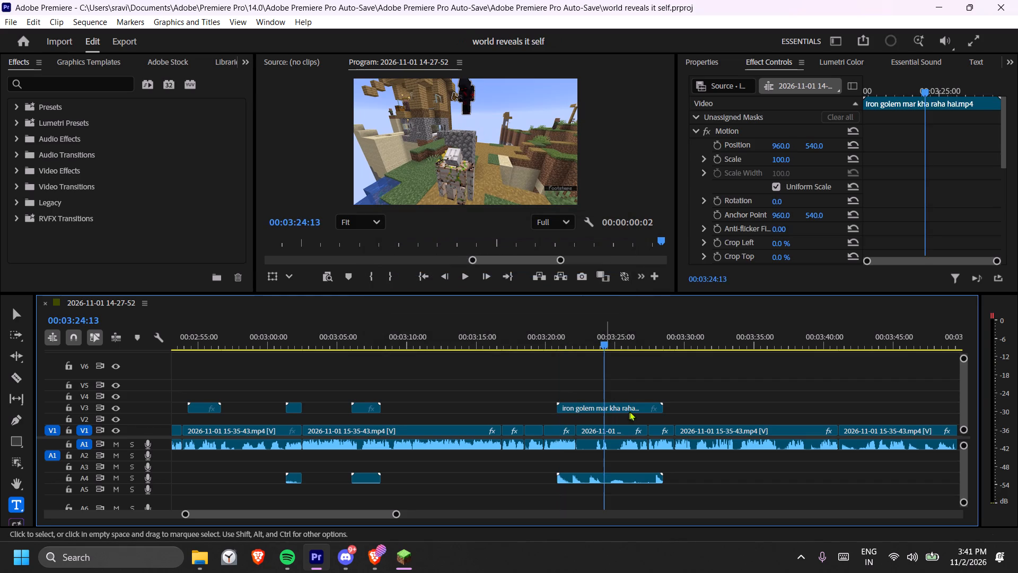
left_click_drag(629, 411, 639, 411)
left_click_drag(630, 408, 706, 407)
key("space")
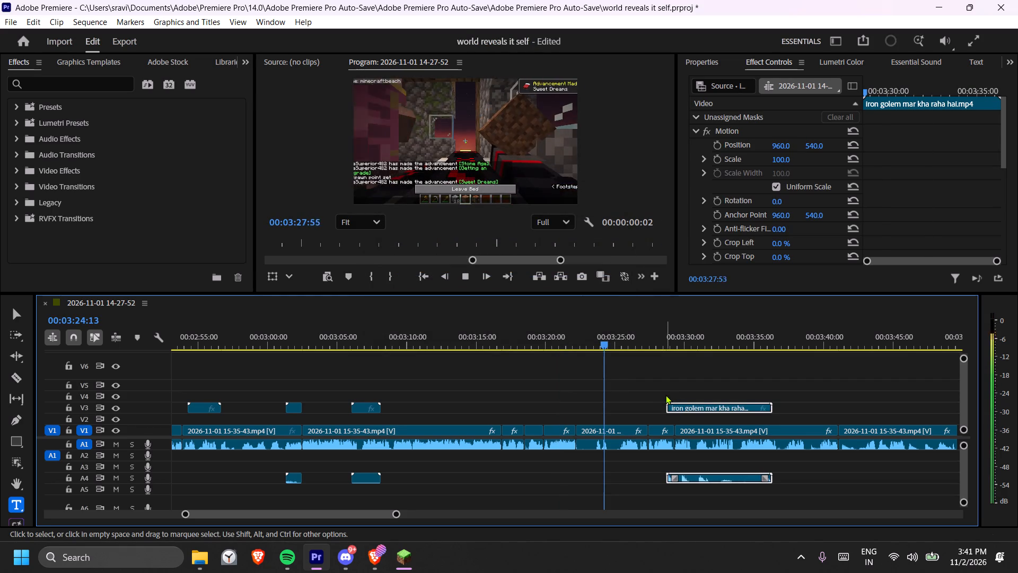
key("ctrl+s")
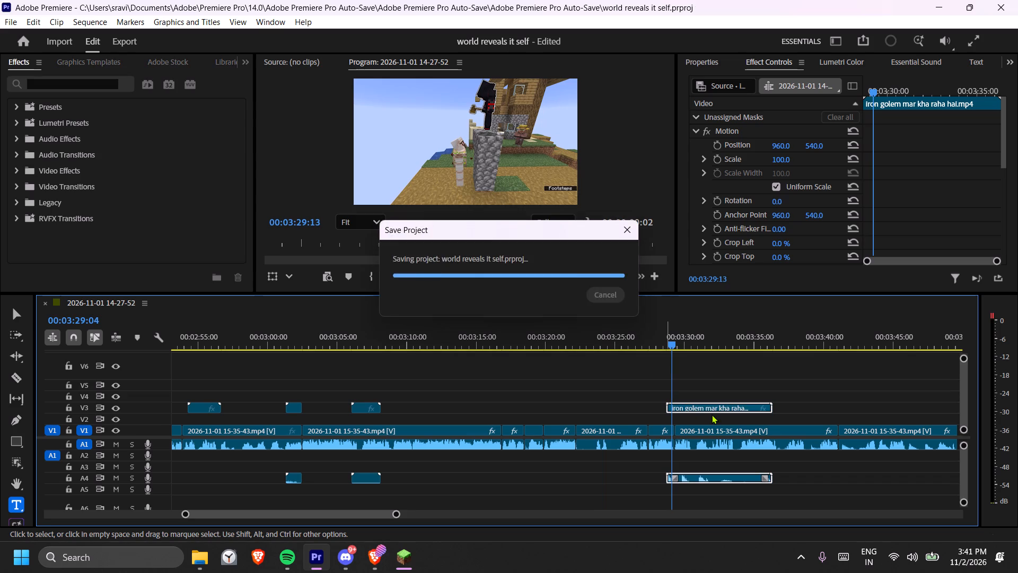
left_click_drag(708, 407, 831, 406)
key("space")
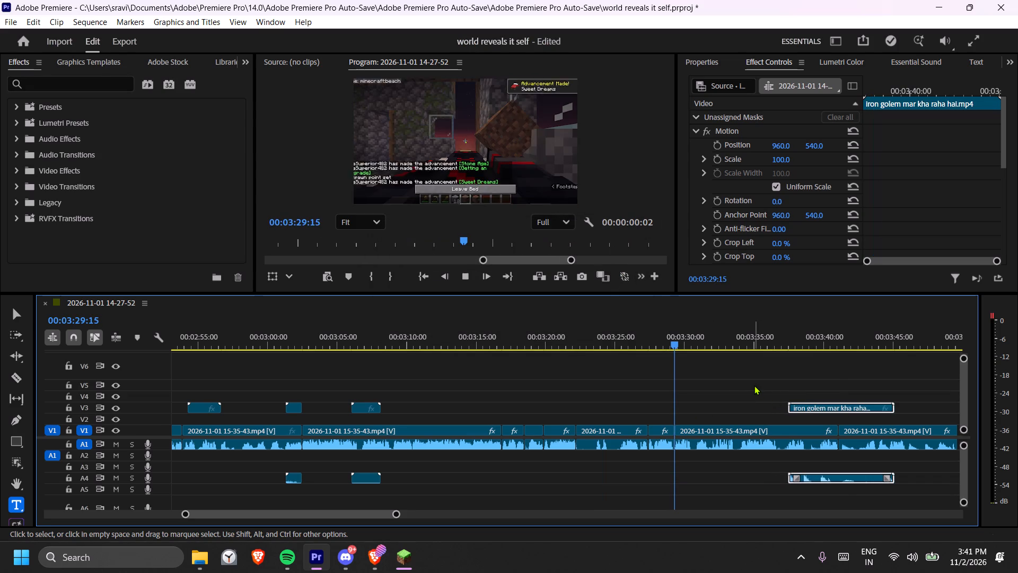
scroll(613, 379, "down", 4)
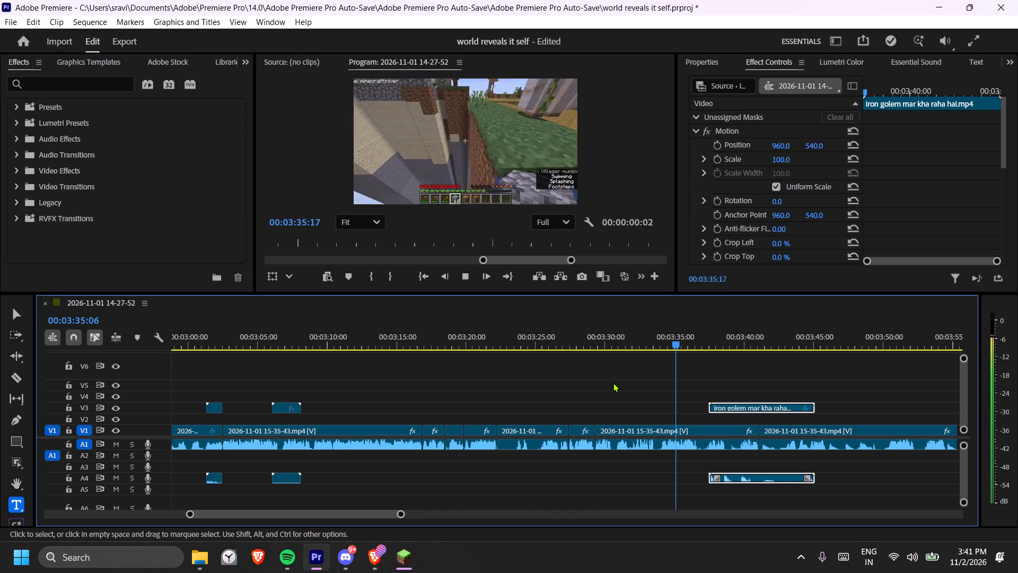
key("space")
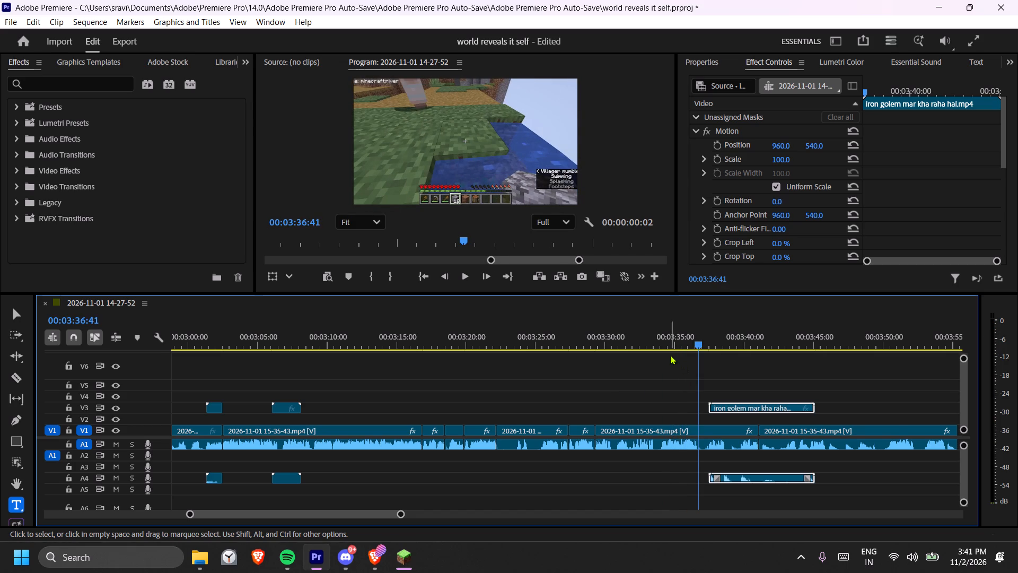
Set the audio gain of the main footage clip around 00:03:35 to 6 dB and play it back from there.
left_click(668, 345)
key("equal")
type("==")
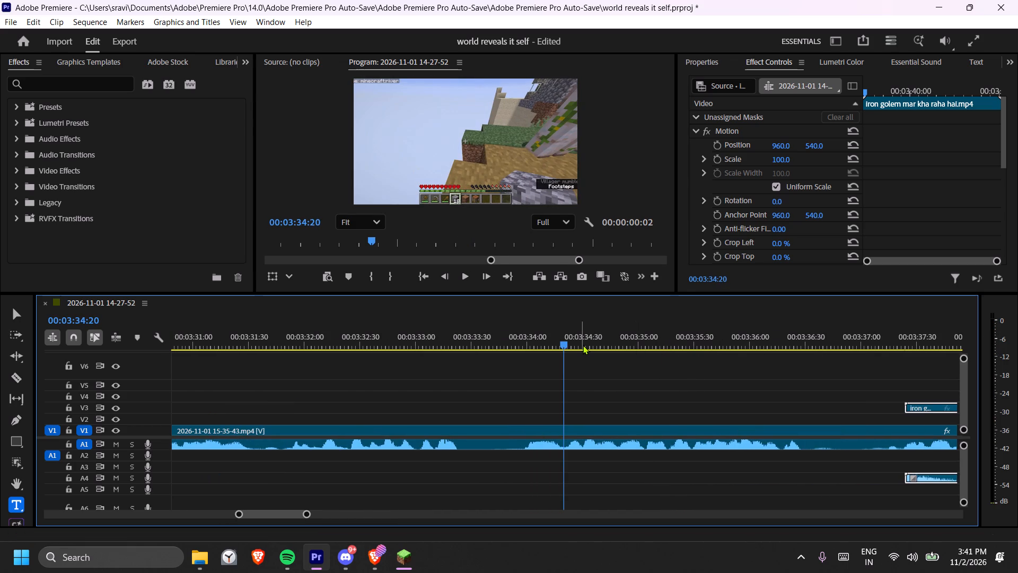
key("space")
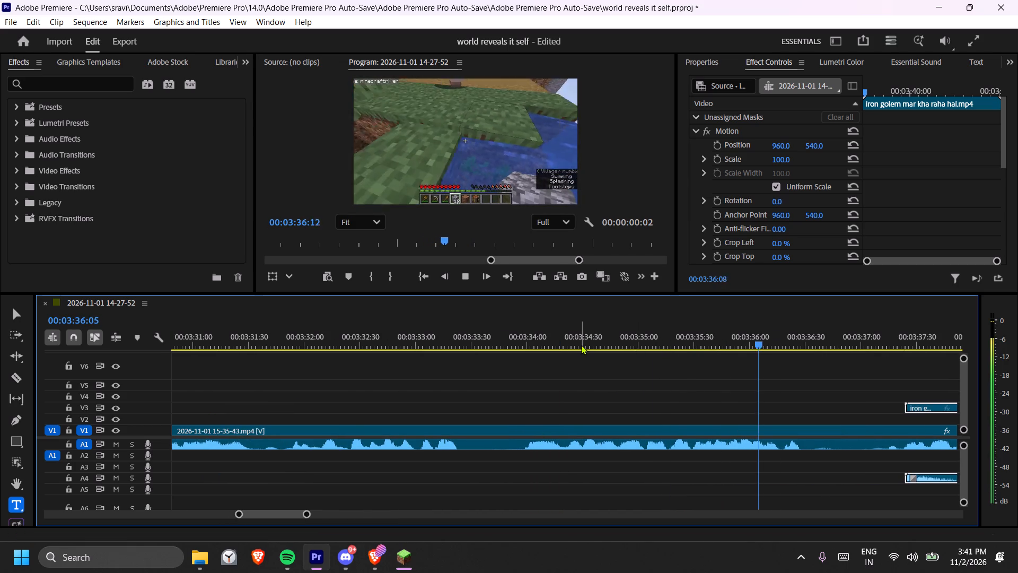
key("space")
left_click(652, 329)
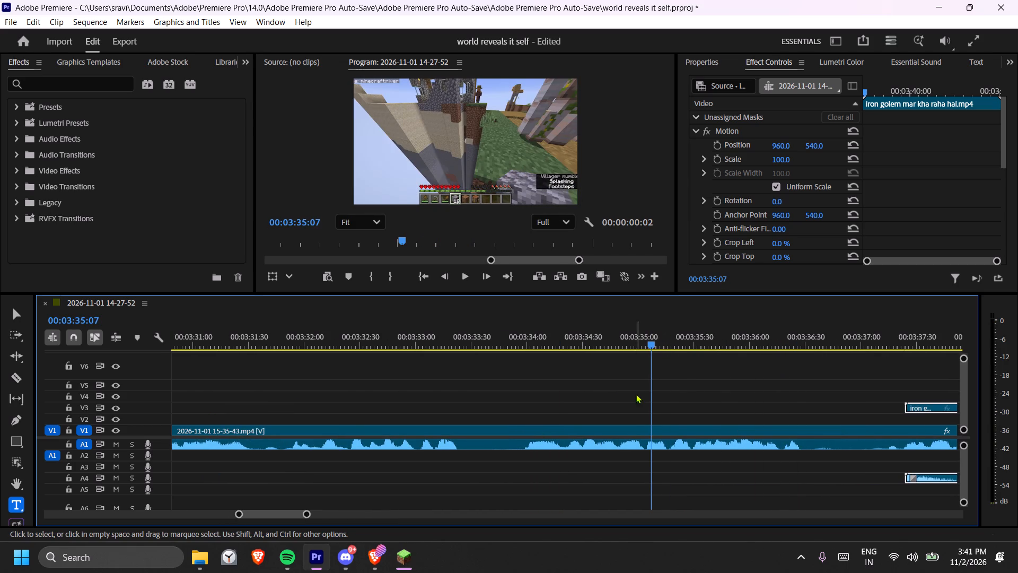
left_click(621, 440)
right_click(621, 440)
left_click(664, 427)
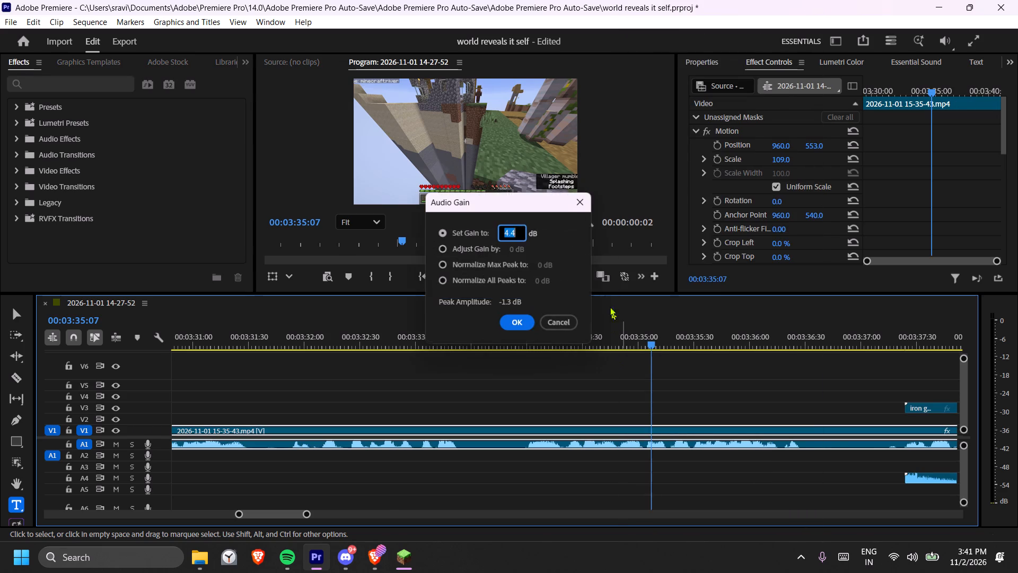
key("BackSpace")
key("6")
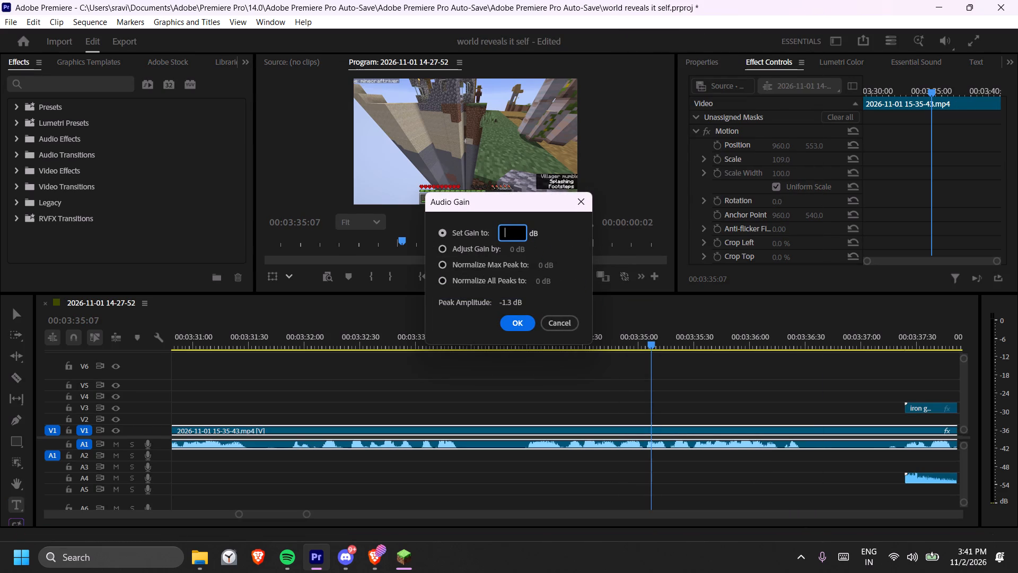
key("Return")
key("space")
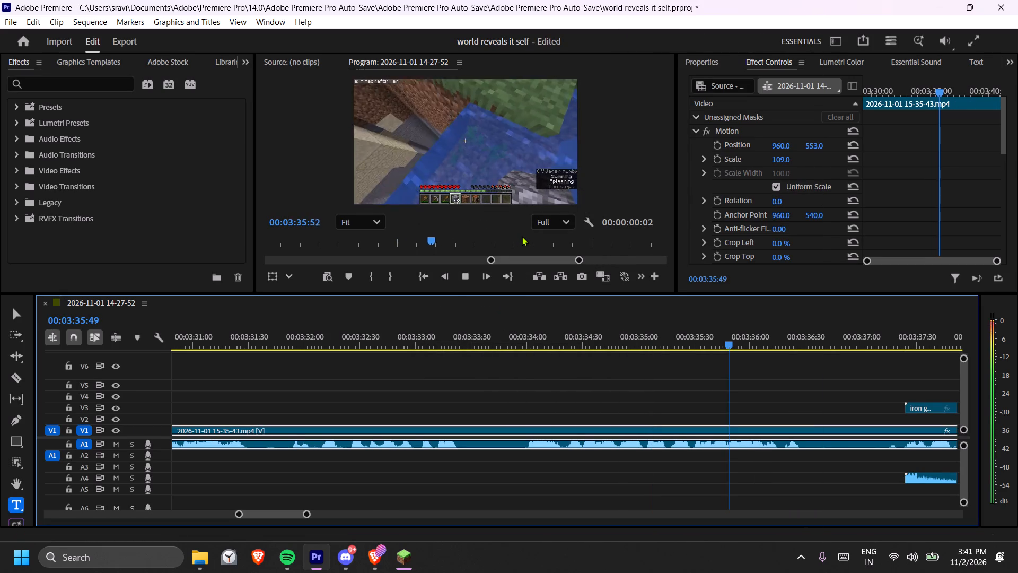
key("minus")
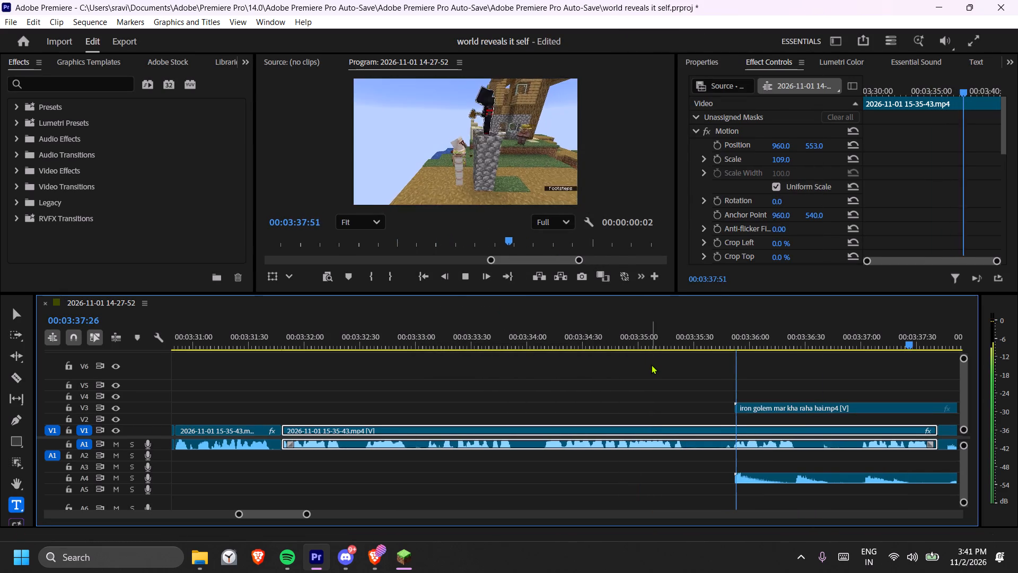
key("space")
Shift the iron golem clip later on V3 to start at about 00:03:46, playing the sequence between moves to match the fight.
scroll(662, 411, "down", 12)
key("minus")
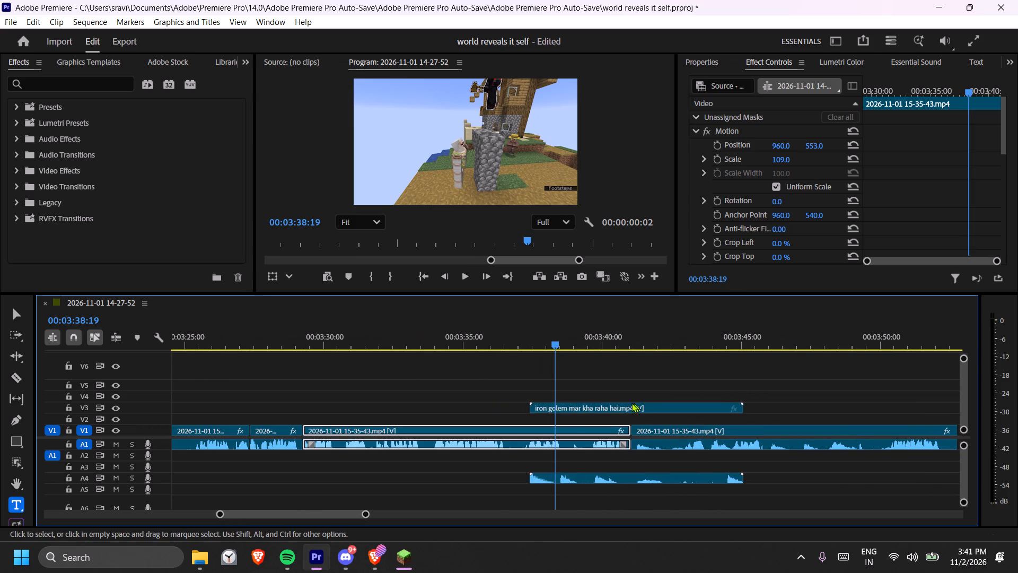
left_click_drag(620, 403, 784, 412)
key("space")
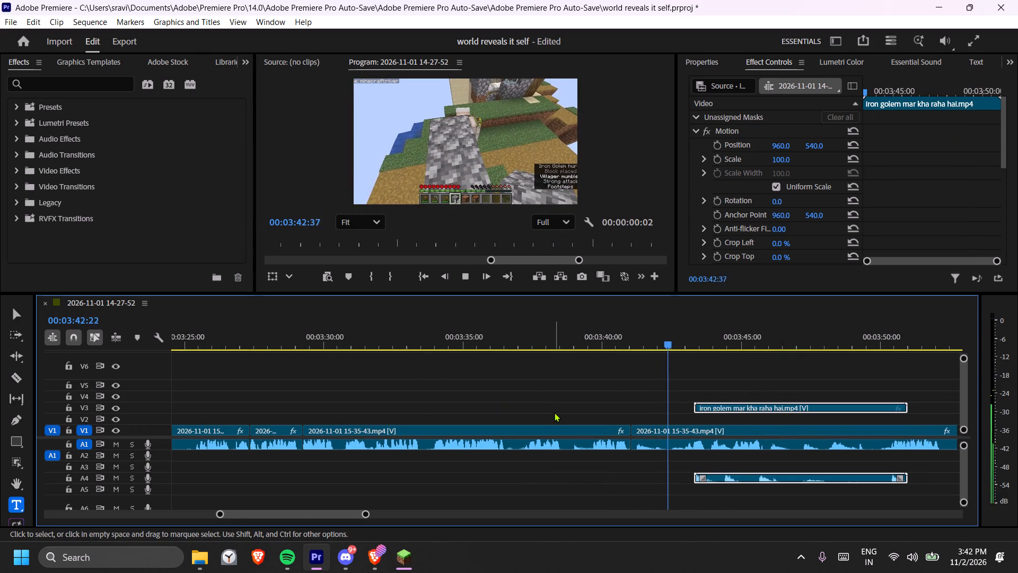
key("space")
left_click_drag(744, 409, 760, 409)
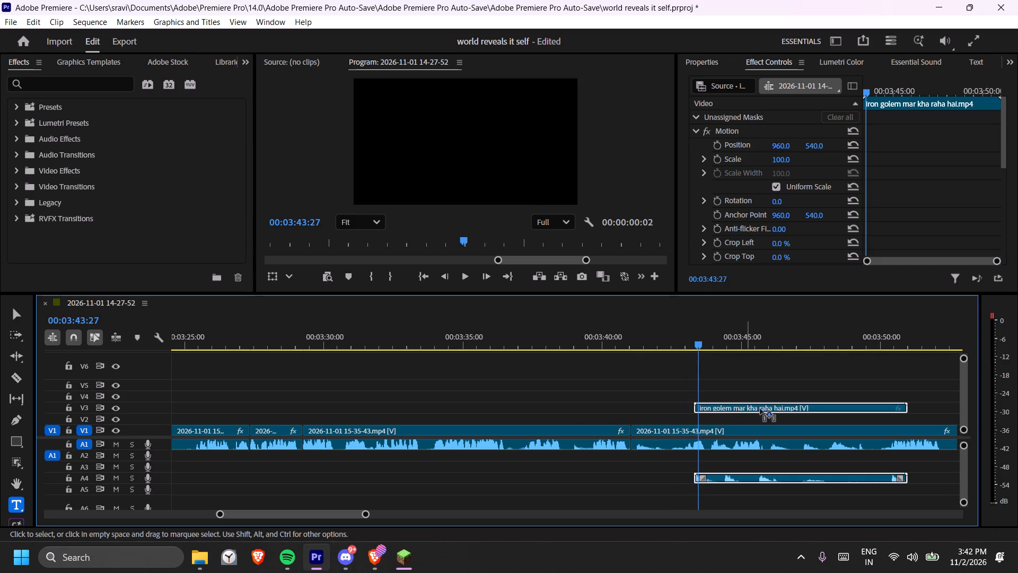
left_click_drag(760, 409, 804, 407)
key("space")
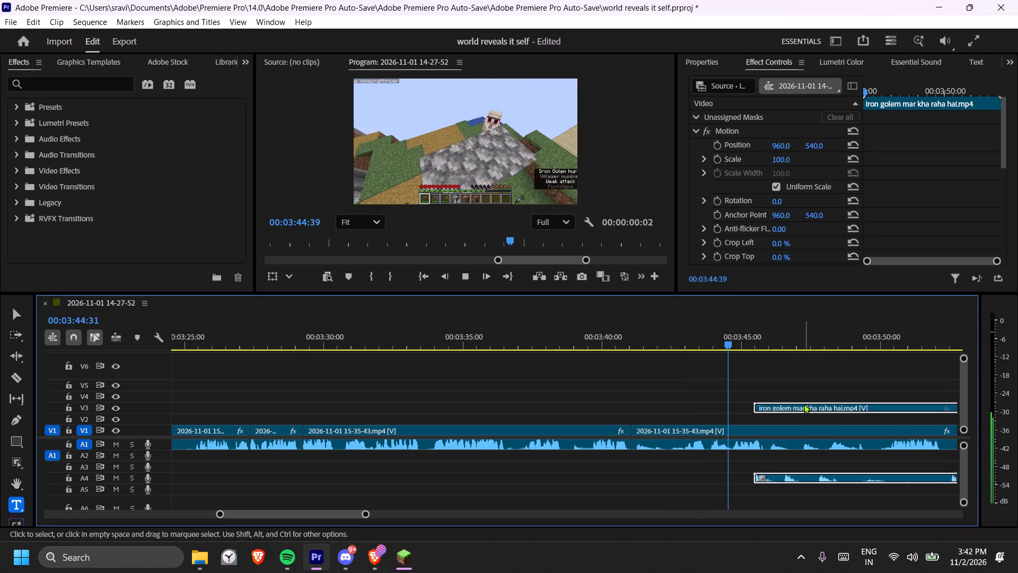
key("space")
left_click_drag(786, 404, 787, 404)
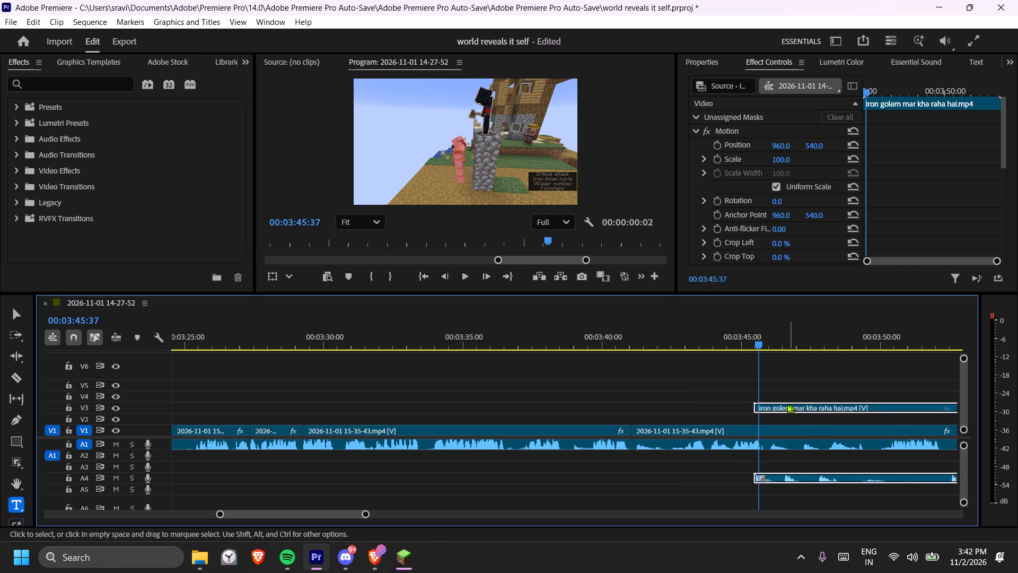
left_click_drag(787, 404, 806, 404)
key("space")
key("space")
key("space")
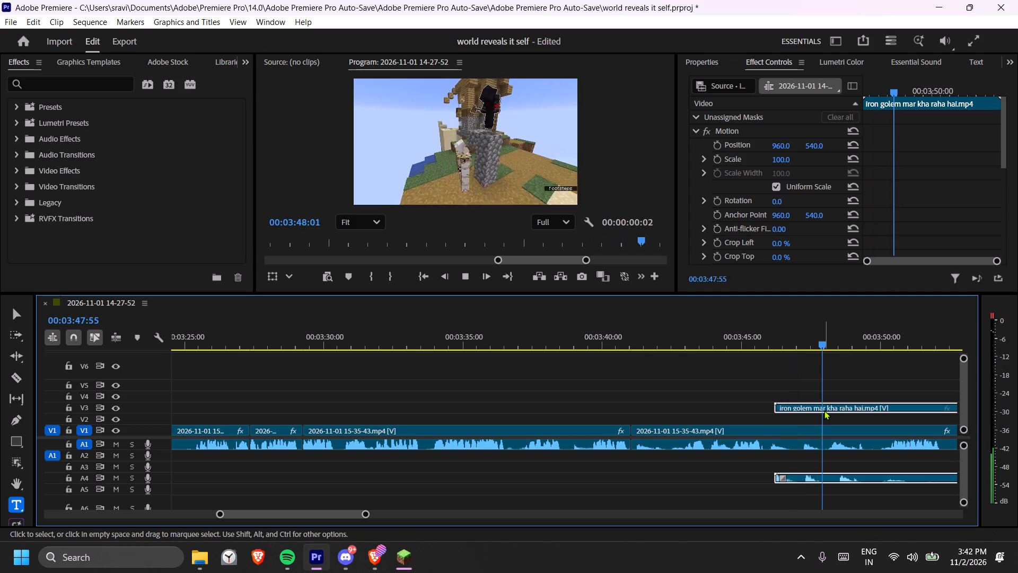
key("space")
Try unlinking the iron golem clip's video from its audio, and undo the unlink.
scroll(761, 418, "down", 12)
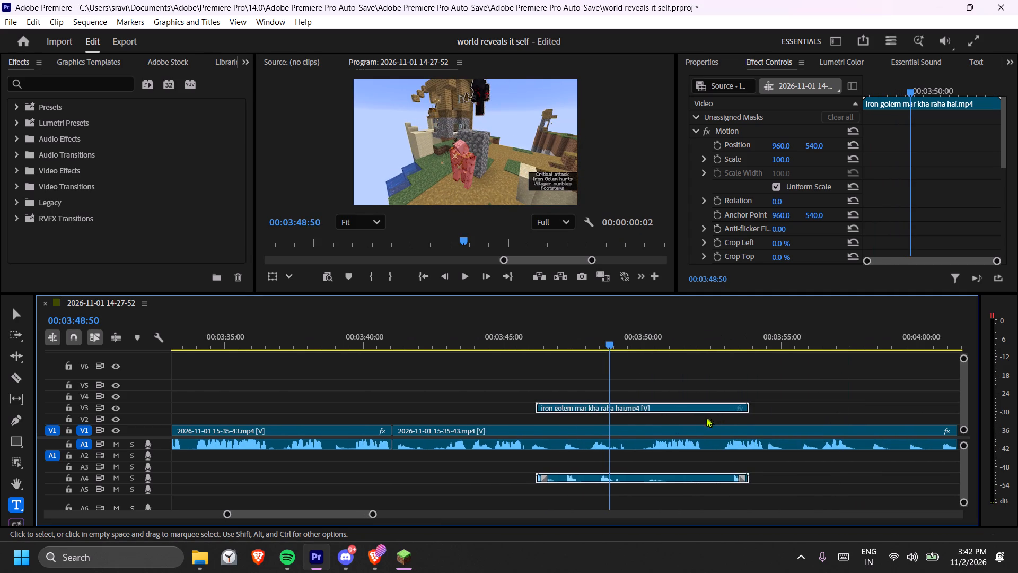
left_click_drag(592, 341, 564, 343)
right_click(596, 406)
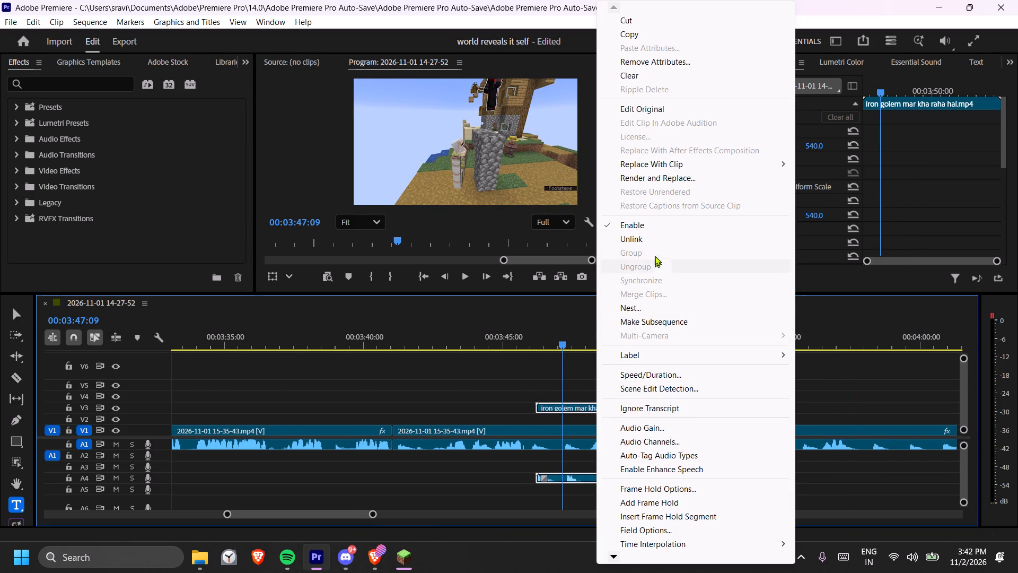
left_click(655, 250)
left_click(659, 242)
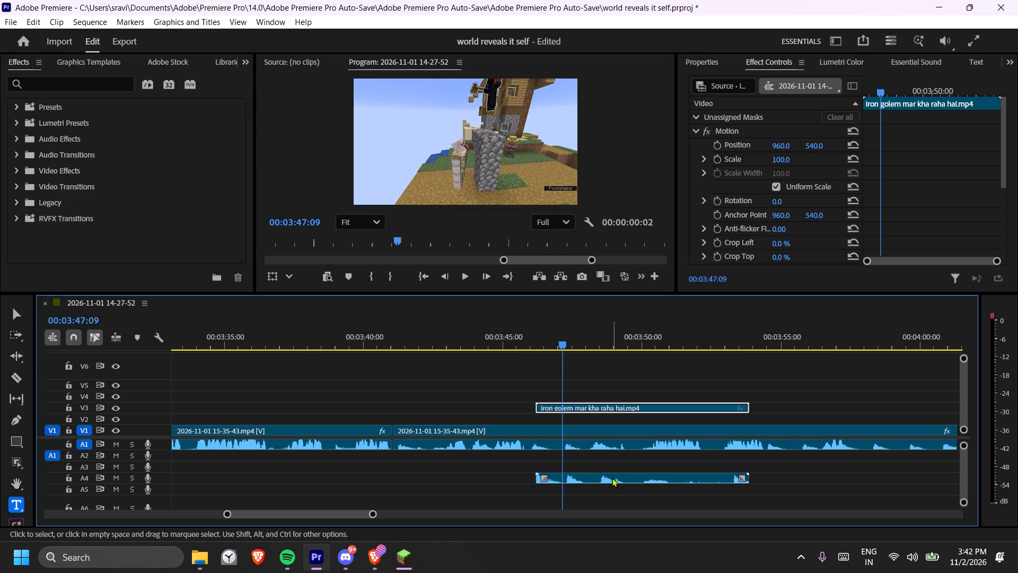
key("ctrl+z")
Move the iron golem clip slightly later on V3 to start at about 00:03:46:38.
left_click_drag(568, 344, 562, 344)
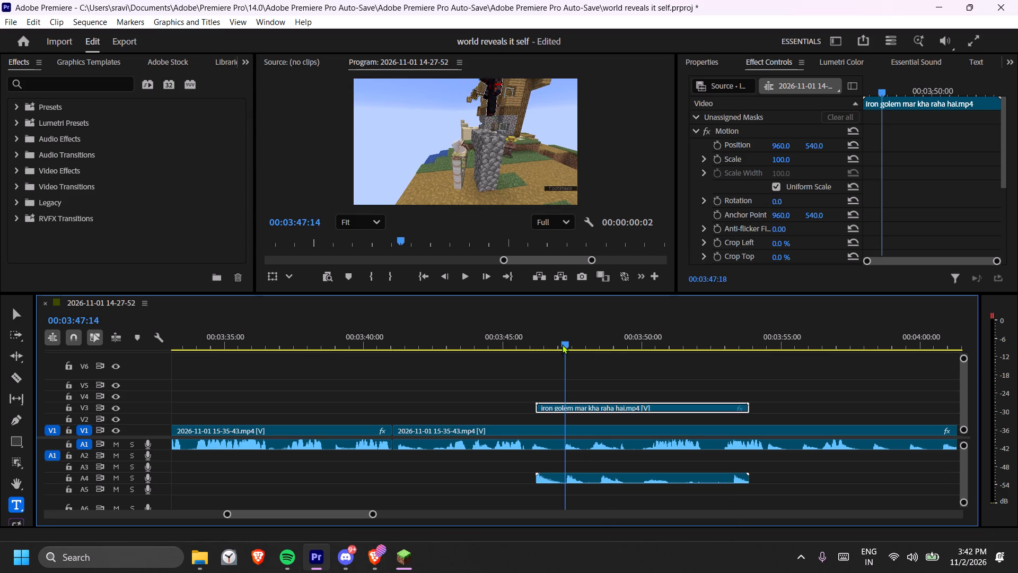
left_click_drag(562, 344, 557, 343)
left_click_drag(567, 399, 573, 399)
left_click_drag(567, 404, 577, 411)
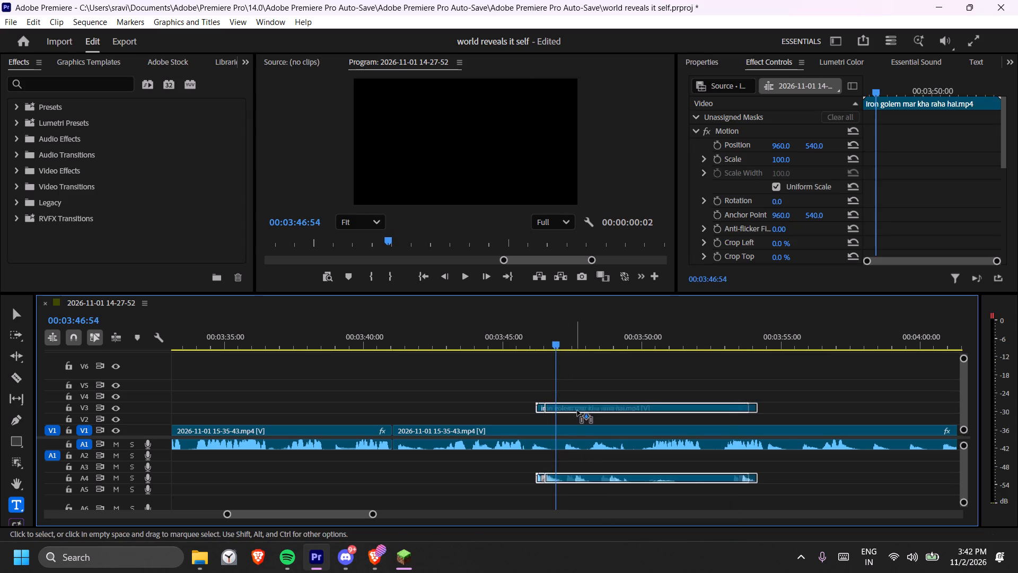
left_click_drag(577, 411, 578, 411)
Cut the iron golem clip and its linked audio at about 00:03:47:28.
left_click_drag(564, 335, 574, 339)
key("c")
left_click(574, 477)
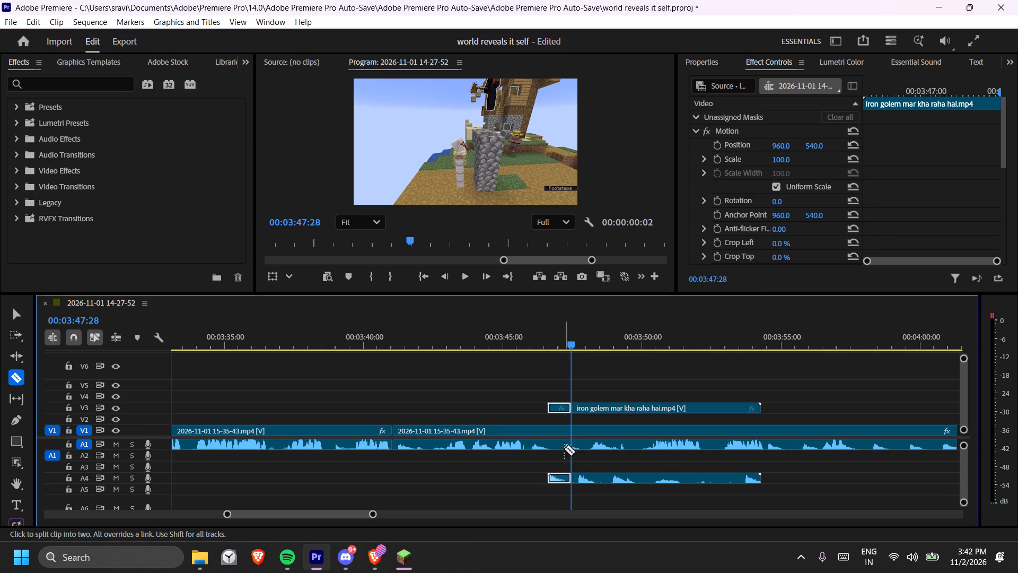
Unlink the first iron golem piece, before the cut, and delete its audio from A4.
right_click(562, 407)
left_click(621, 235)
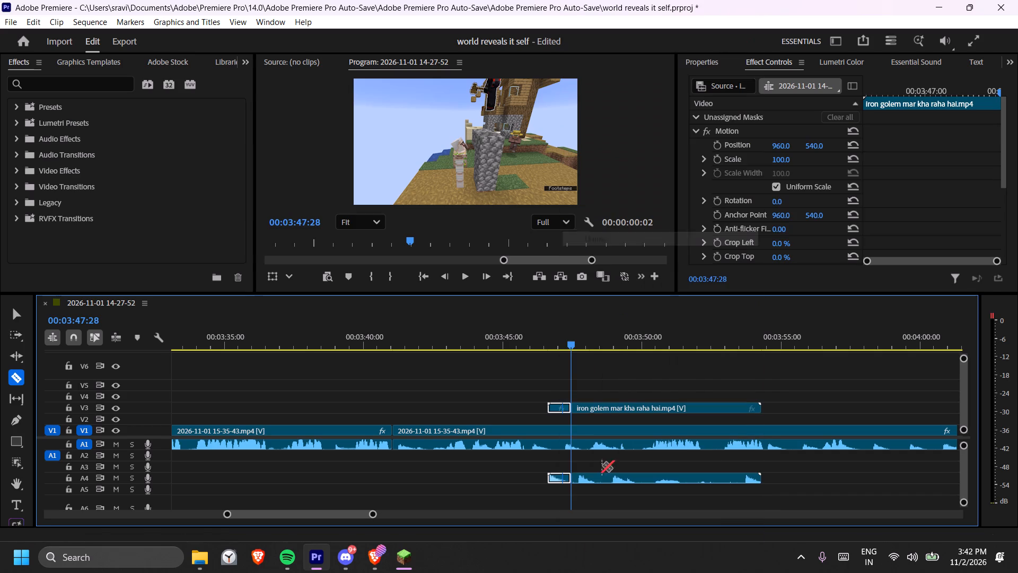
left_click(555, 479)
key("t")
left_click(565, 479)
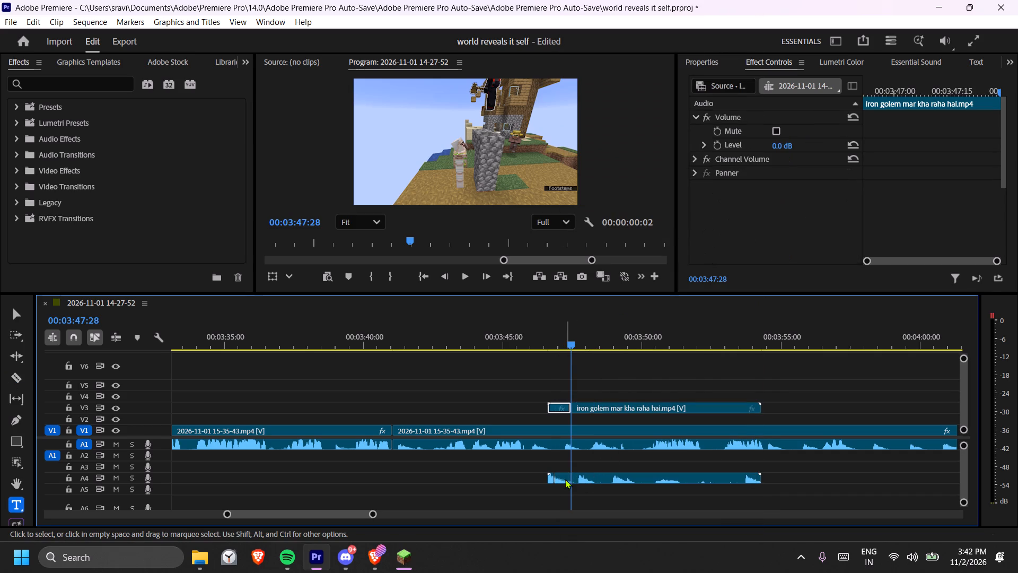
key("Delete")
left_click(552, 476)
key("Delete")
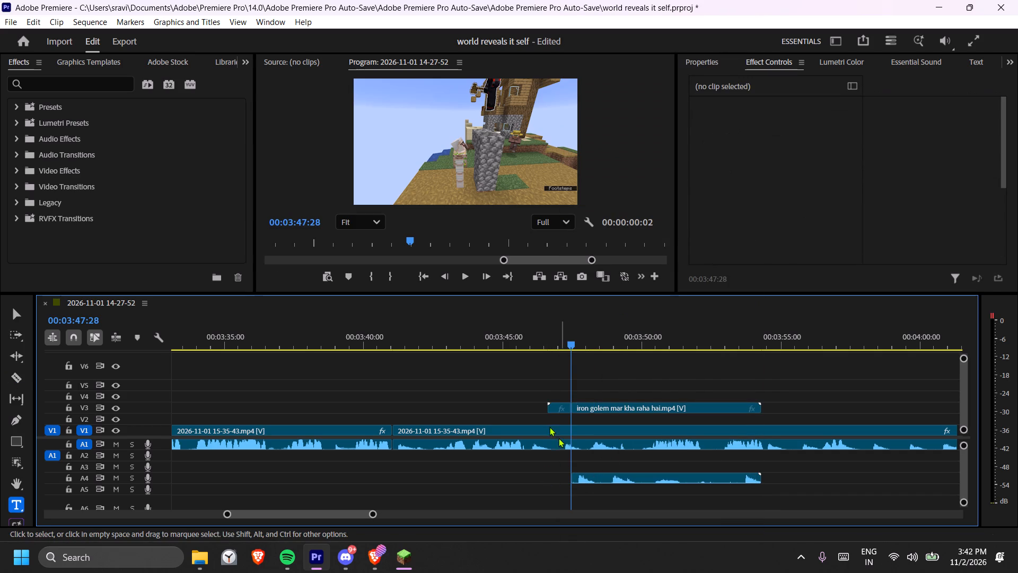
Play the golem shot, cut it at about 00:03:48:26, and move the remainder later to start at about 00:03:50.
left_click(545, 342)
left_click(524, 337)
key("space")
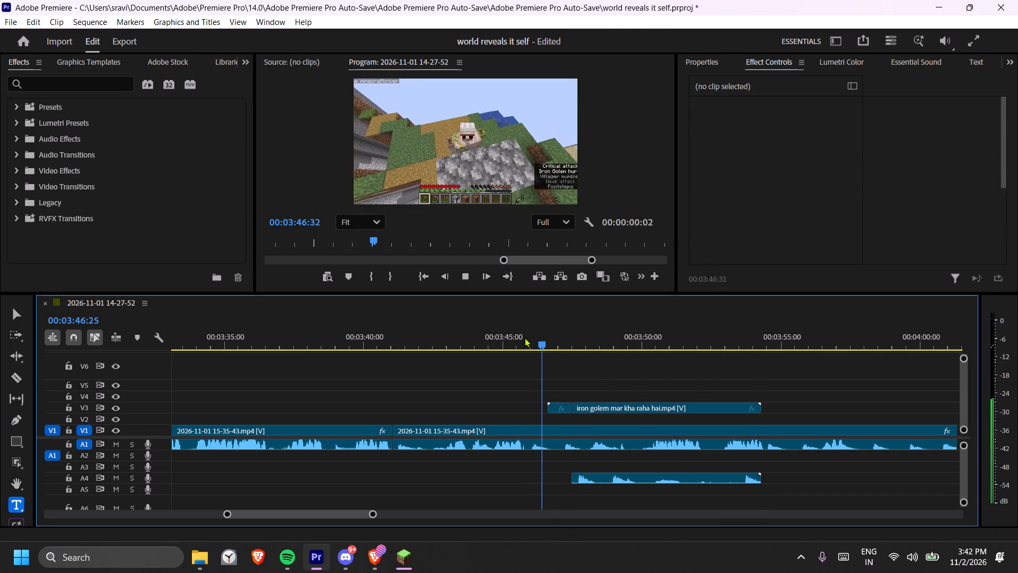
key("space")
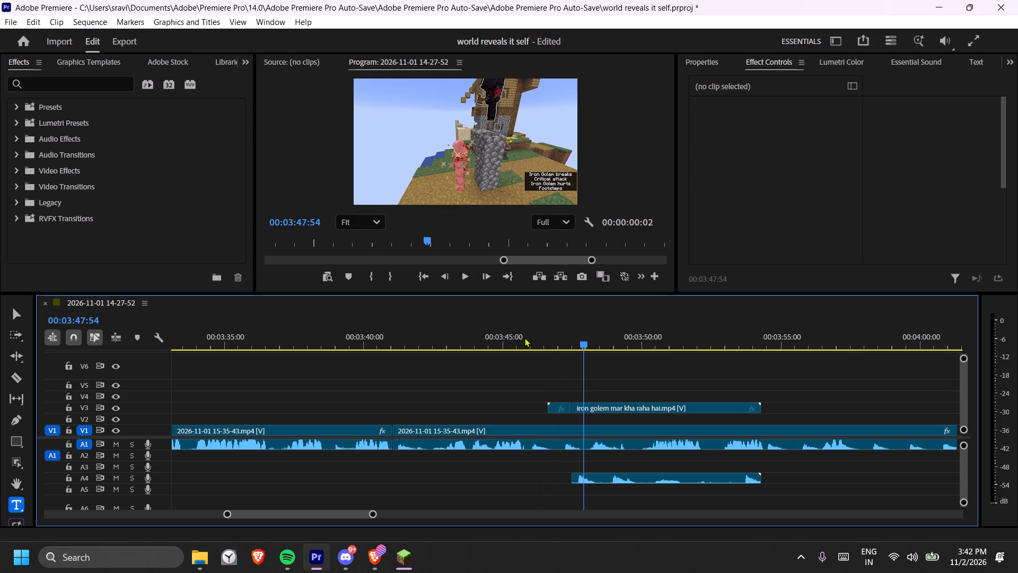
key("space")
key("space")
key("c")
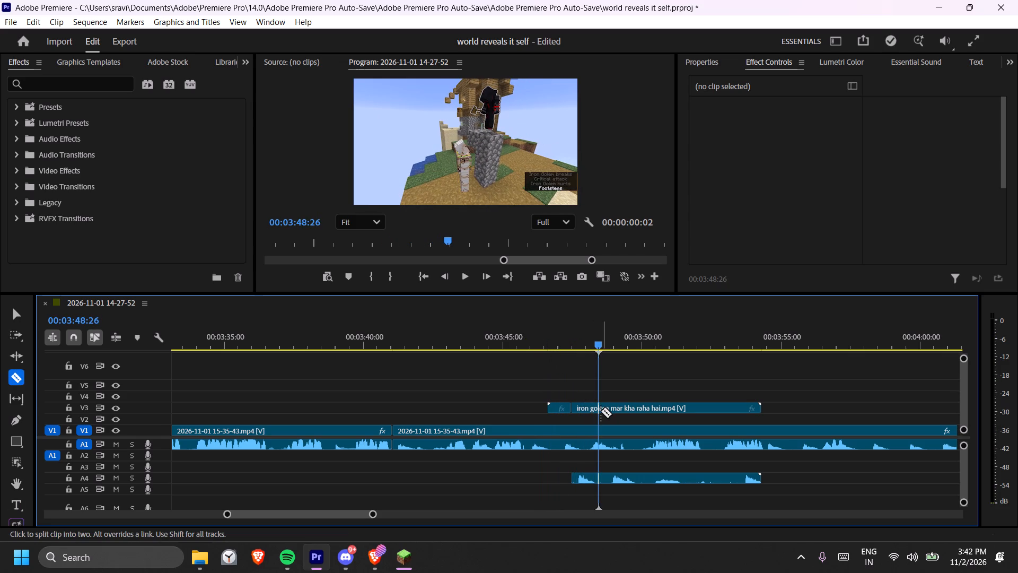
left_click(601, 411)
key("t")
left_click(637, 409)
left_click_drag(636, 408, 685, 408)
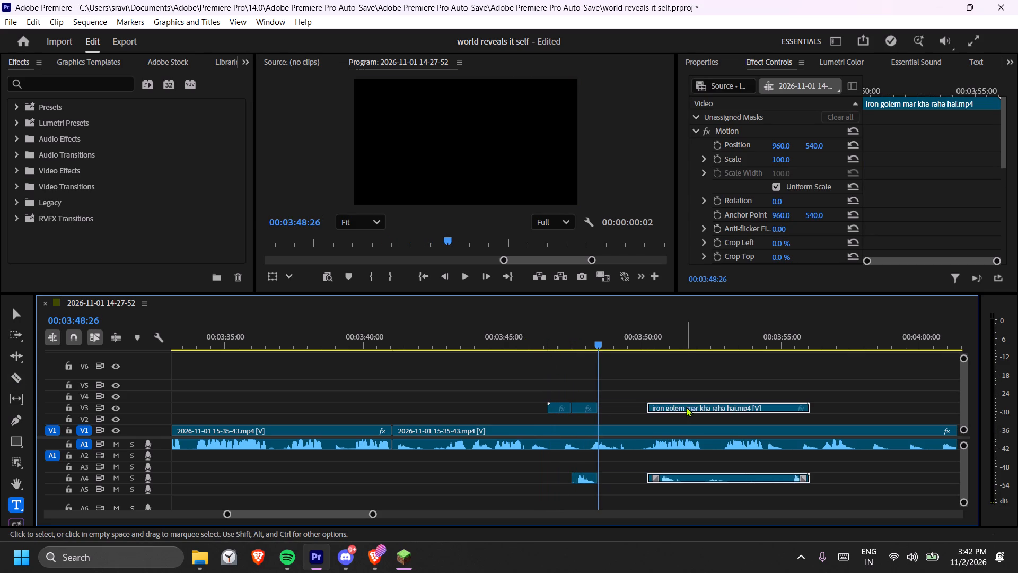
Play through the edit and remove the section from about 00:03:52 to 00:03:54 from the last iron golem piece.
left_click(552, 338)
key("space")
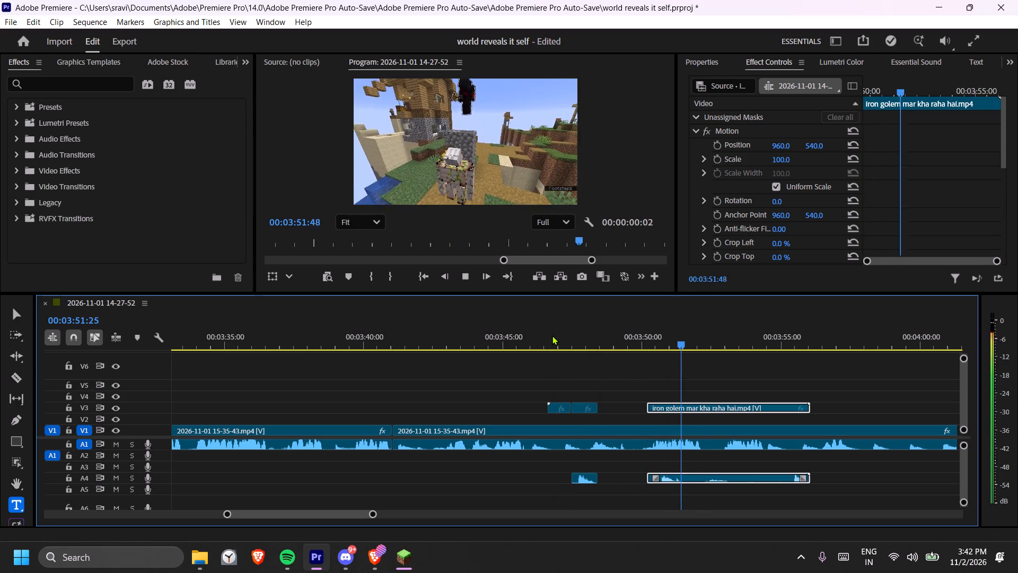
key("space")
key("c")
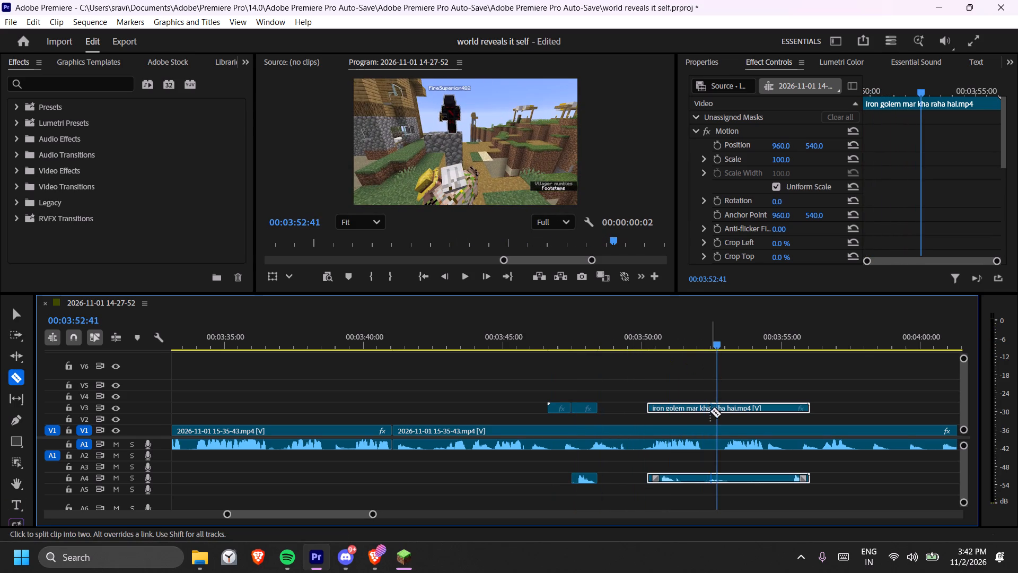
left_click(710, 411)
left_click(753, 411)
key("t")
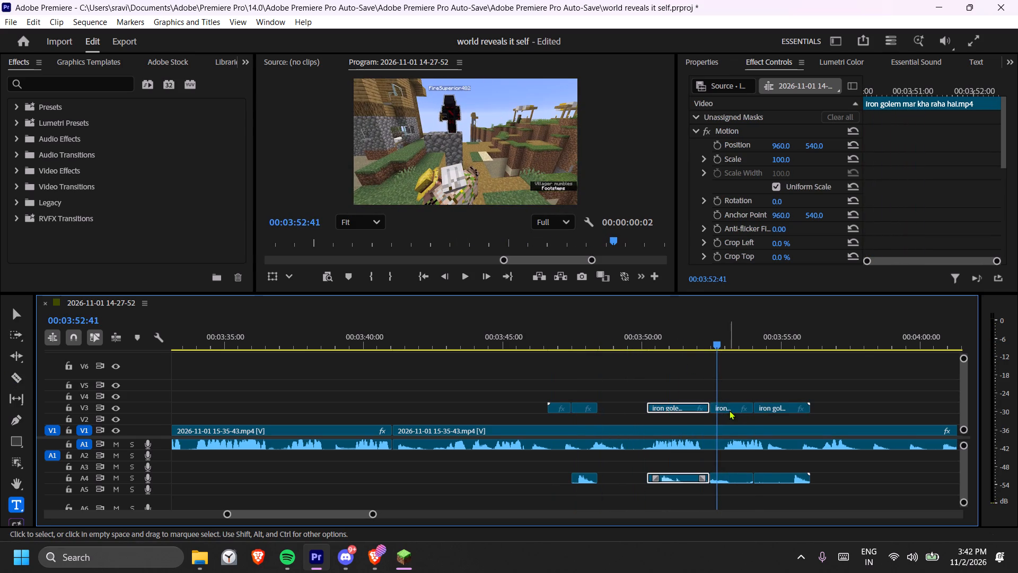
left_click(728, 410)
key("Delete")
key("space")
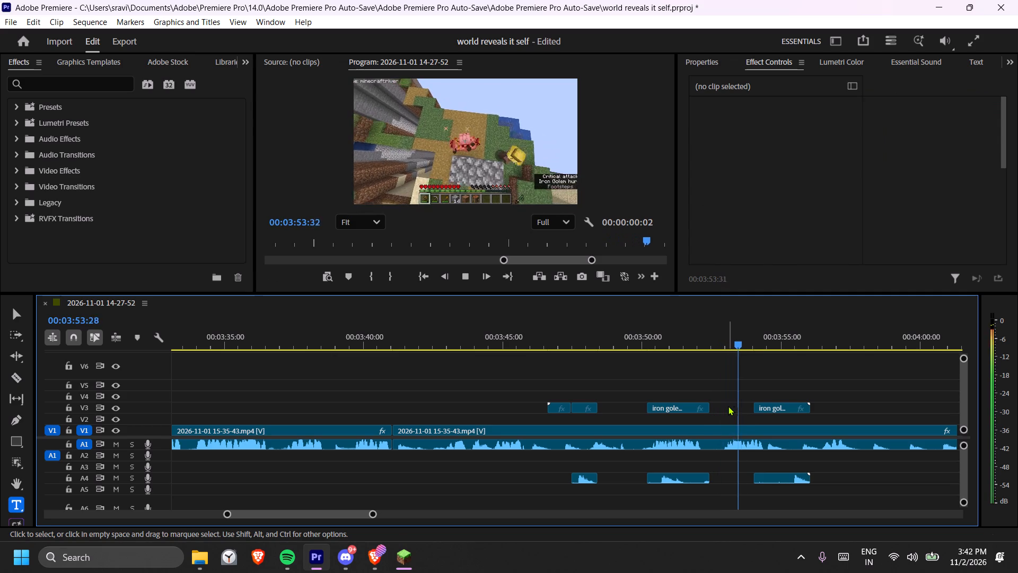
key("space")
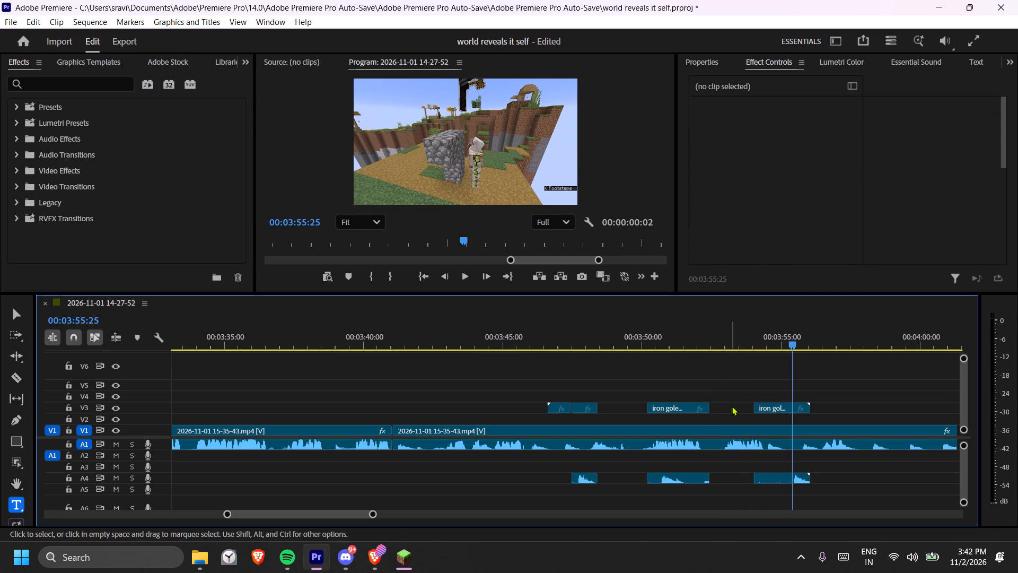
Unlink the iron golem piece around 00:03:51 and delete its audio from A4.
left_click(550, 338)
left_click(579, 476)
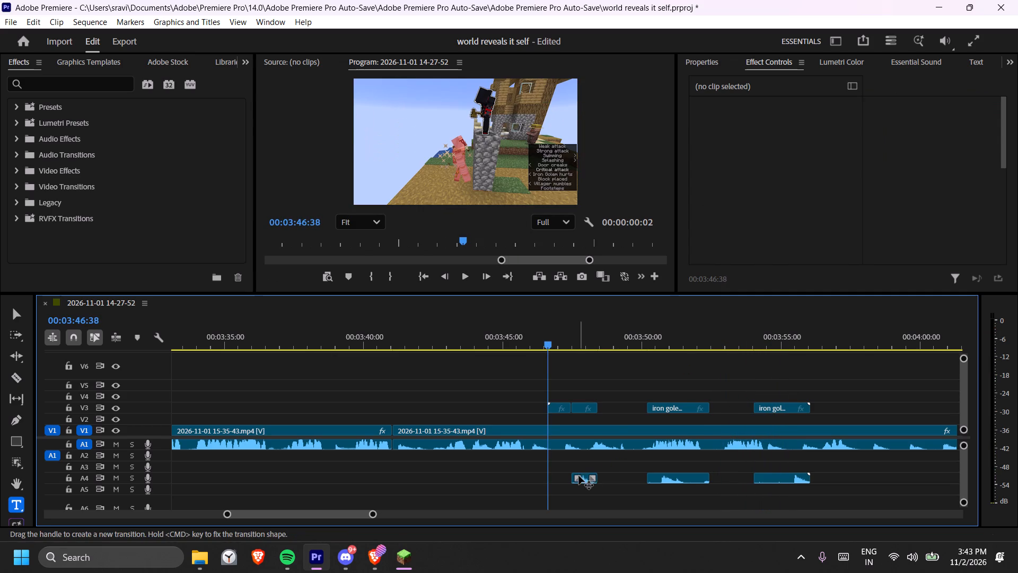
right_click(579, 476)
left_click(609, 464)
left_click(672, 473)
right_click(682, 479)
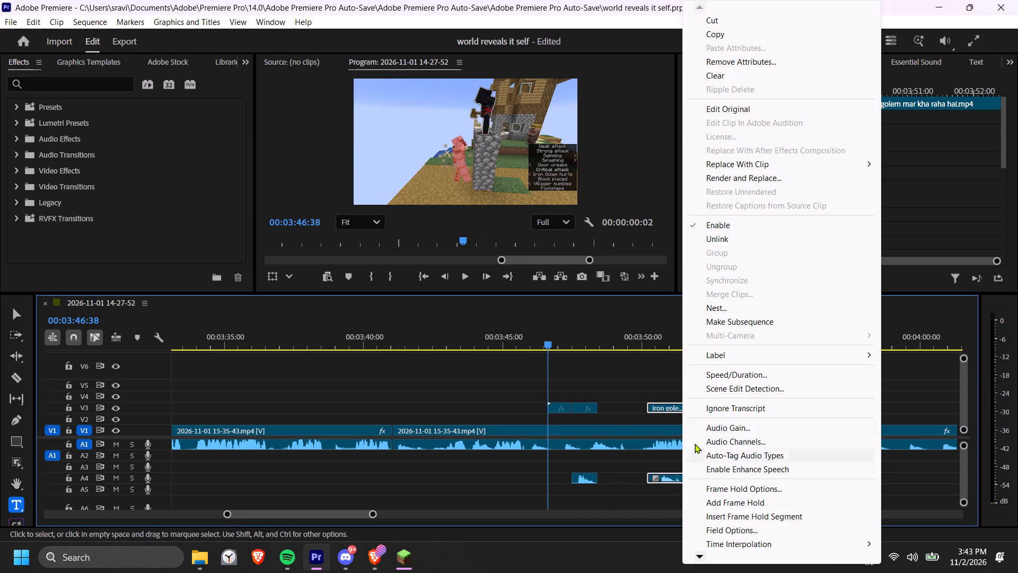
left_click(719, 241)
left_click(683, 477)
key("Delete")
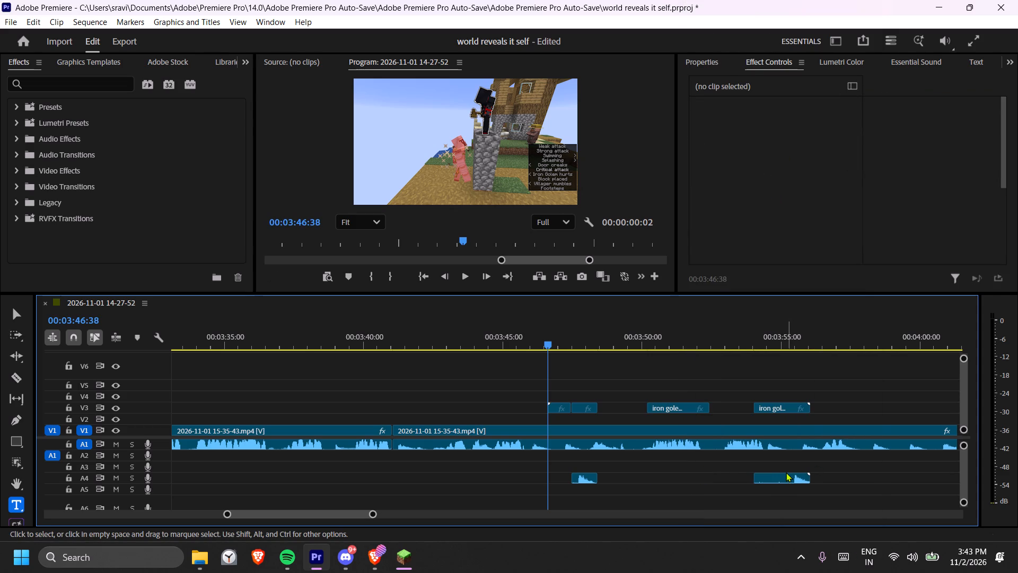
Unlink the last iron golem piece around 00:03:55 and delete its audio from A4.
left_click(785, 472)
right_click(785, 472)
left_click(768, 475)
right_click(768, 475)
left_click(807, 243)
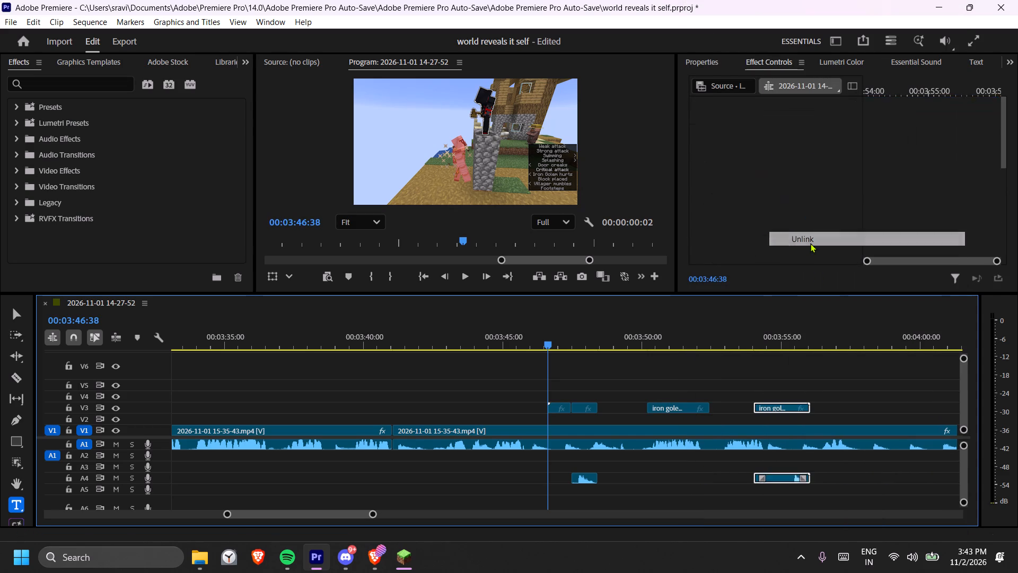
left_click(781, 477)
key("Delete")
Play the sequence through the iron golem inserts to check how their timing fits the main footage.
key("space")
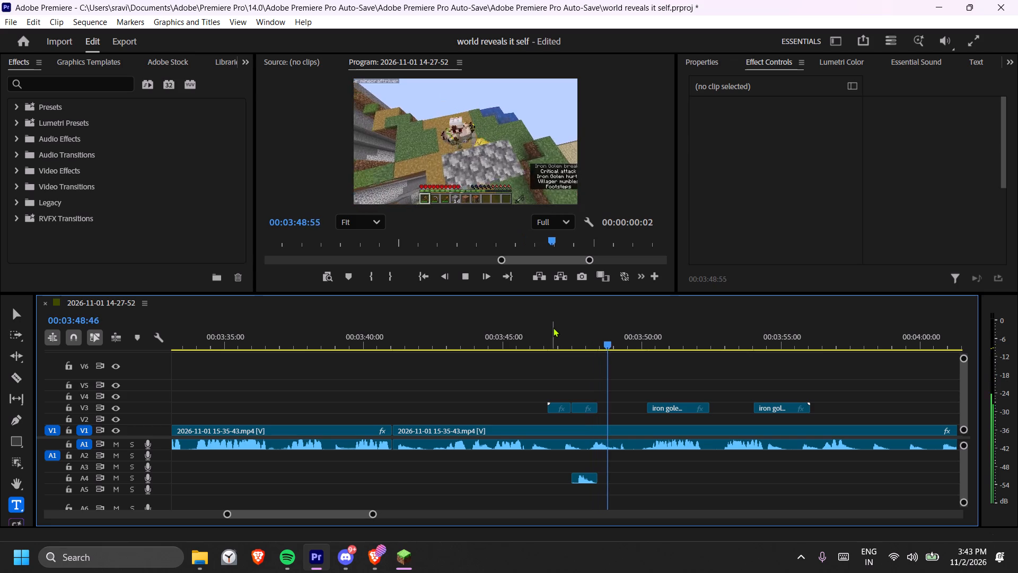
key("space")
key("space")
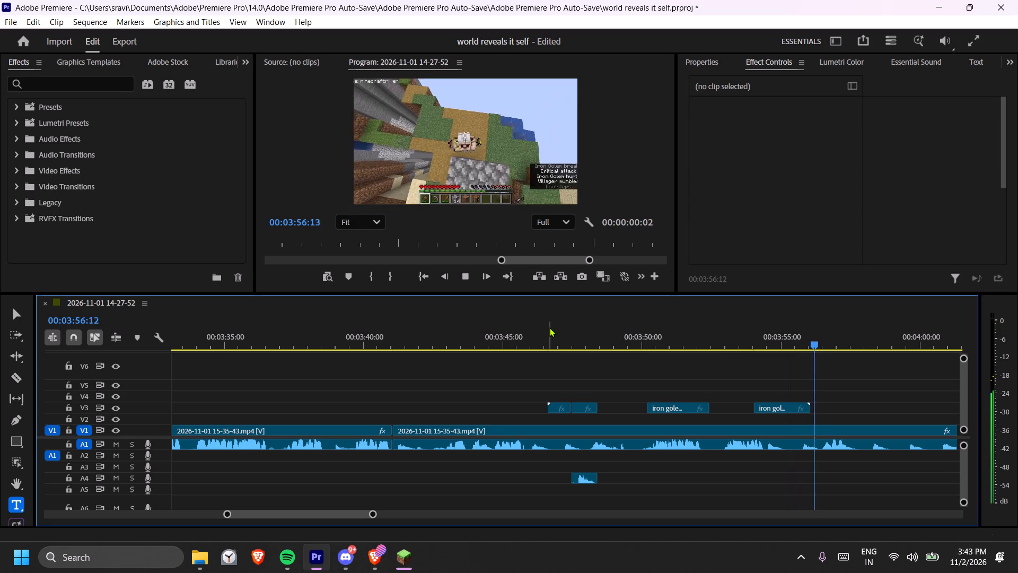
key("space")
left_click(485, 327)
key("space")
type("-")
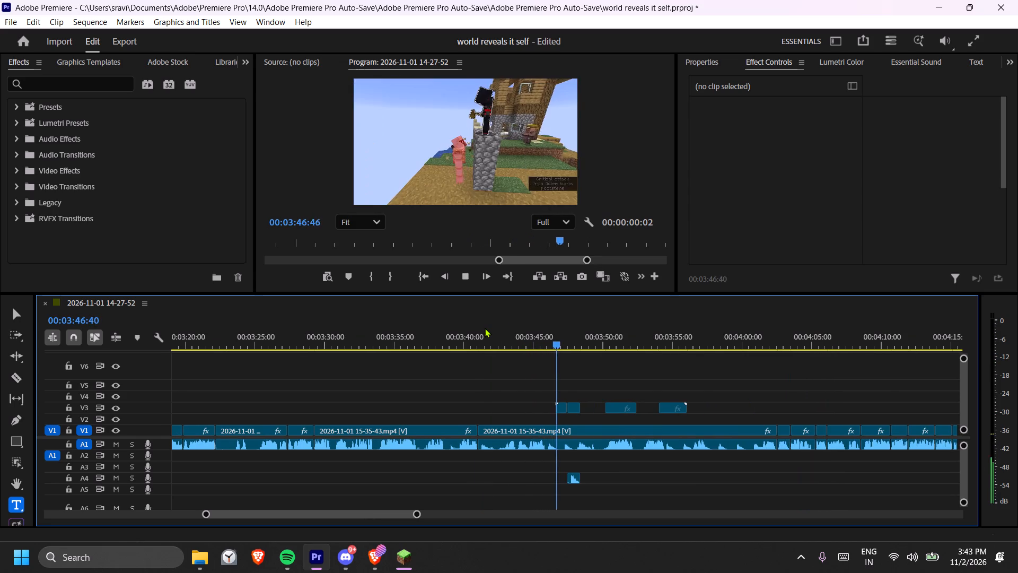
key("space")
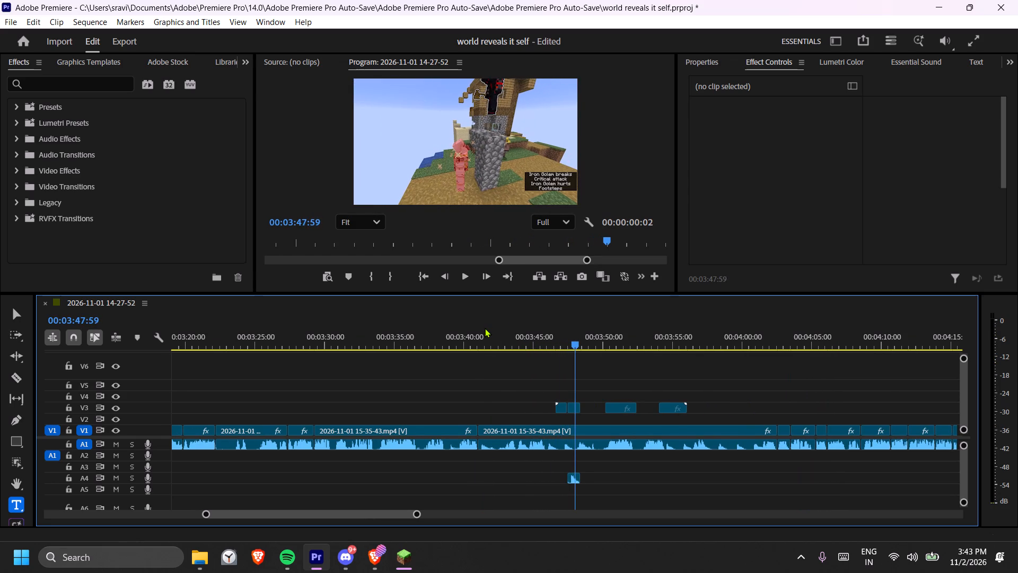
key("equal")
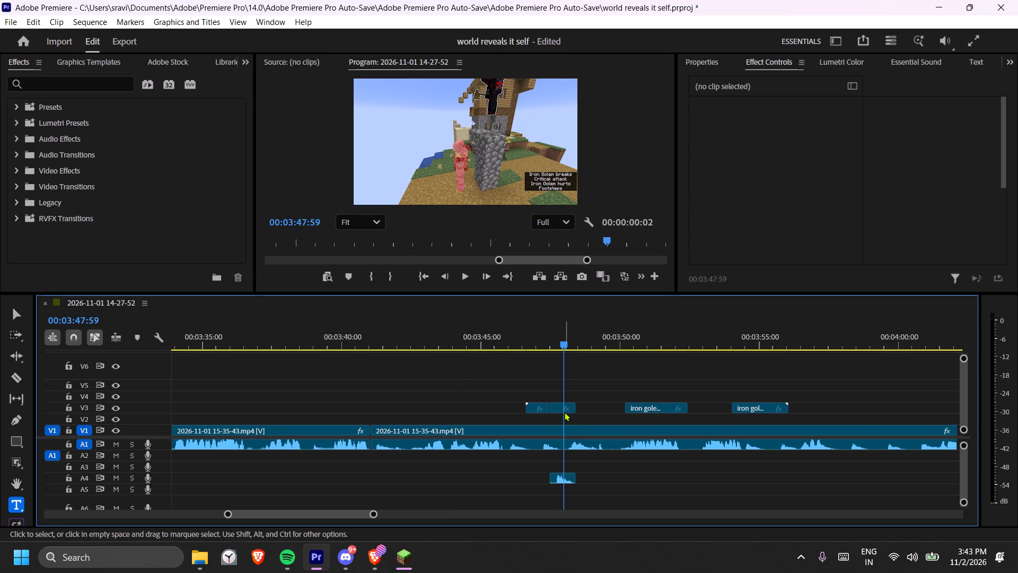
Move the first two iron golem pieces together earlier so the cut between them falls at 00:03:47:03, and play them back.
left_click(523, 335)
key("space")
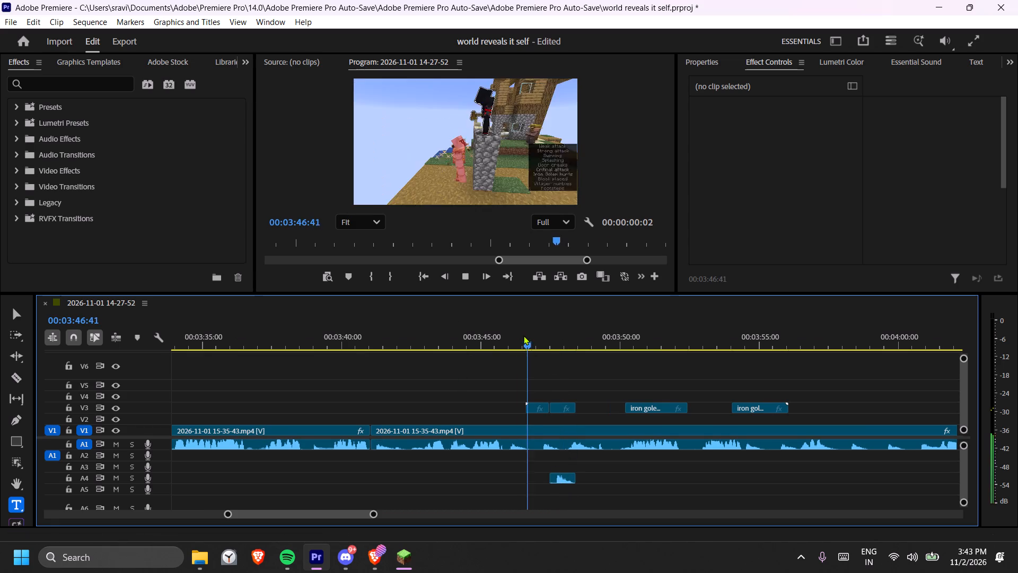
key("space")
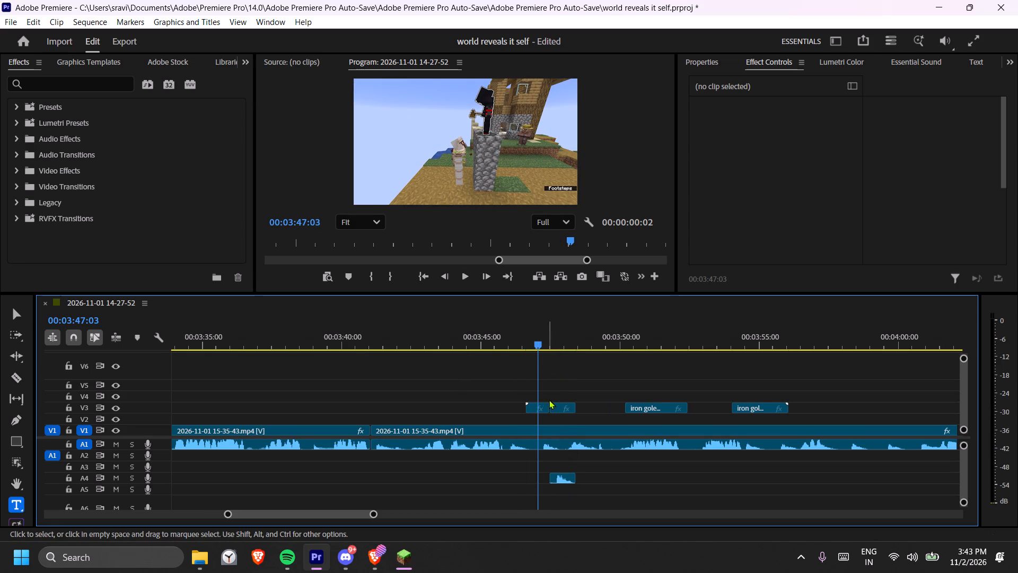
left_click_drag(534, 390, 538, 404)
left_click_drag(605, 411, 574, 407)
left_click_drag(574, 407, 506, 393)
left_click_drag(561, 411, 546, 411)
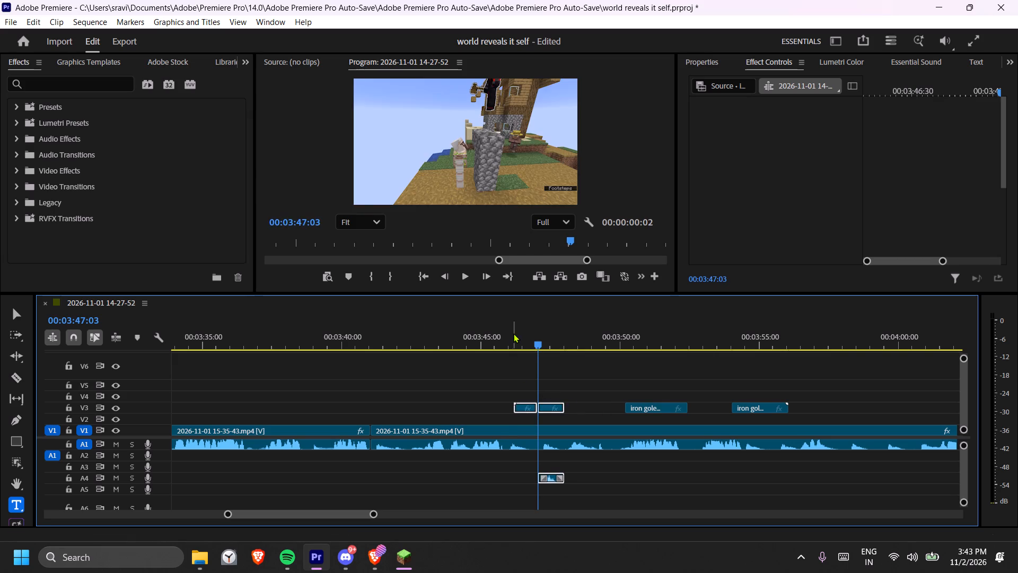
left_click(508, 333)
key("space")
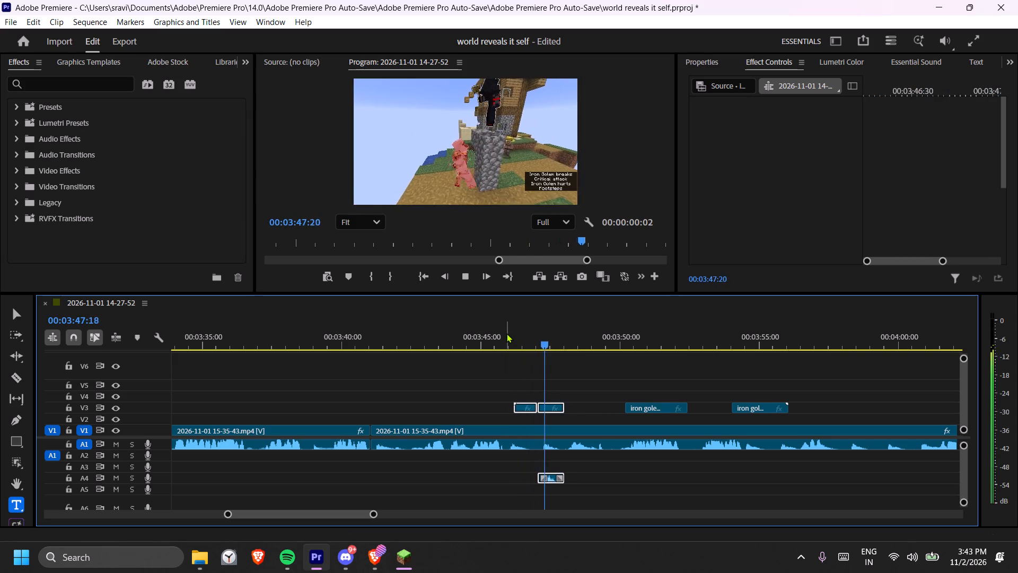
key("space")
Unlink the second iron golem piece and delete its remaining audio from A4.
left_click(548, 477)
right_click(548, 477)
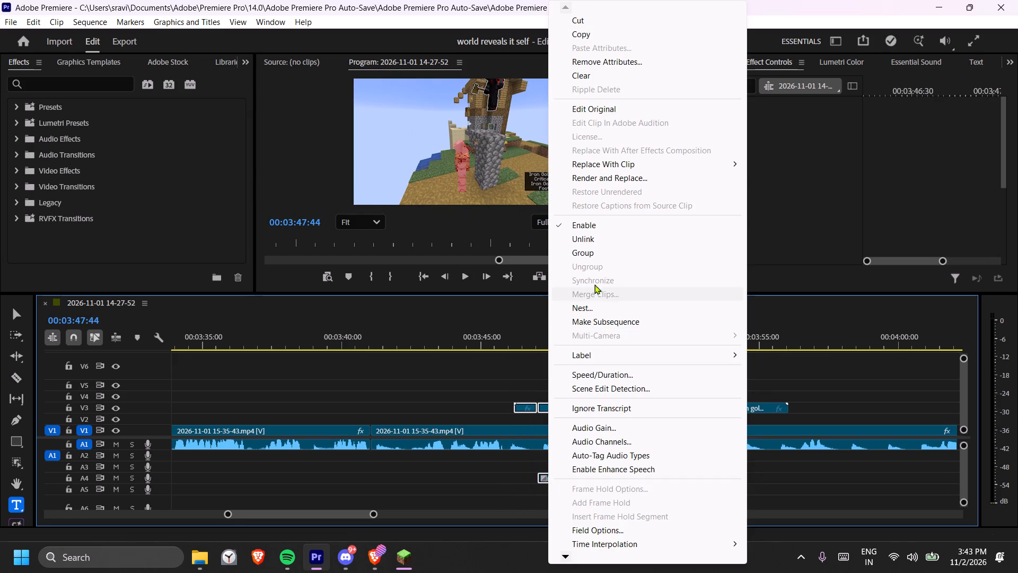
left_click(600, 243)
left_click(554, 480)
key("Delete")
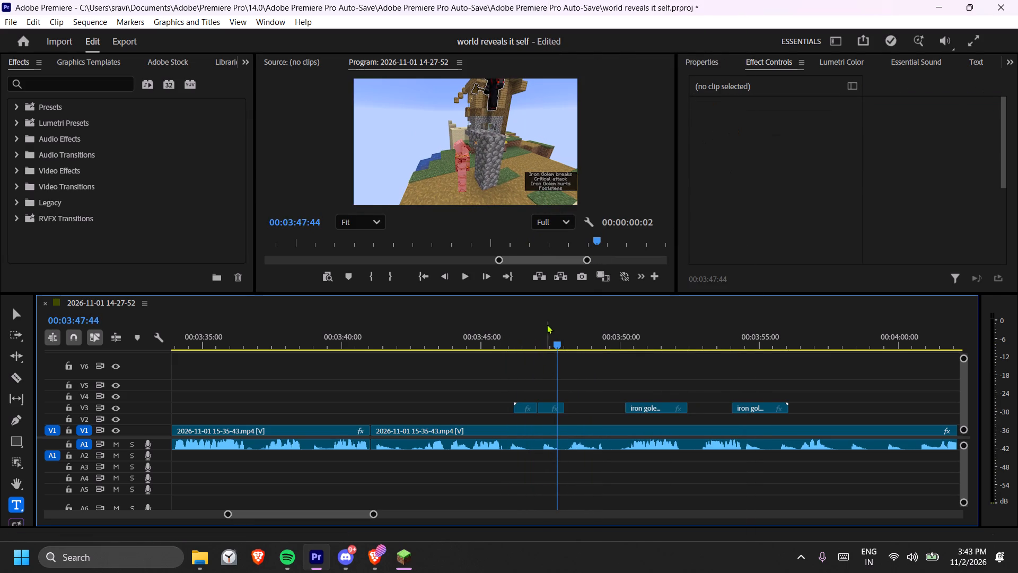
Play the sequence around the end of the second iron golem piece near 00:03:48 to check the cut back to the main footage.
left_click(536, 328)
key("space")
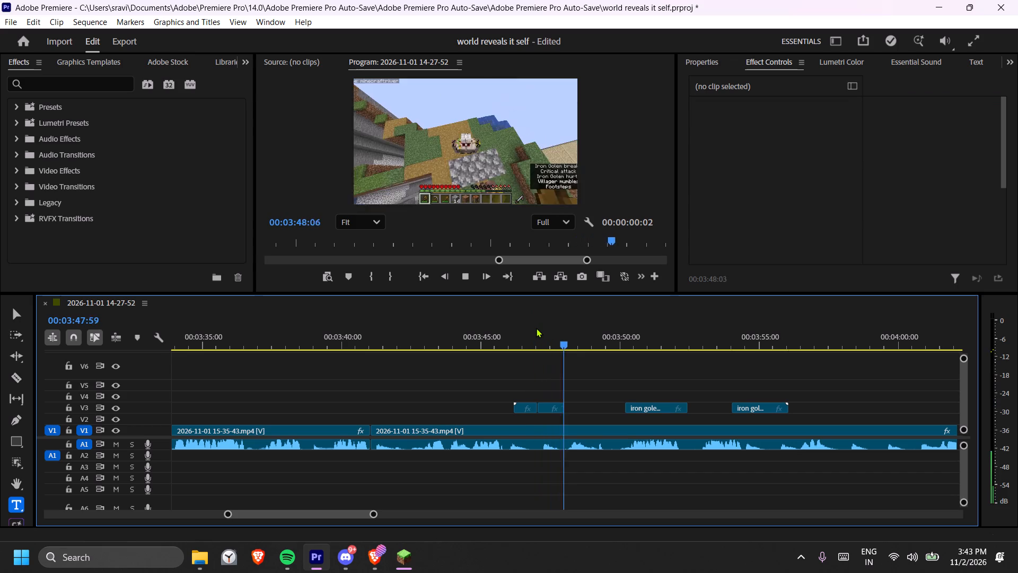
key("space")
left_click(563, 330)
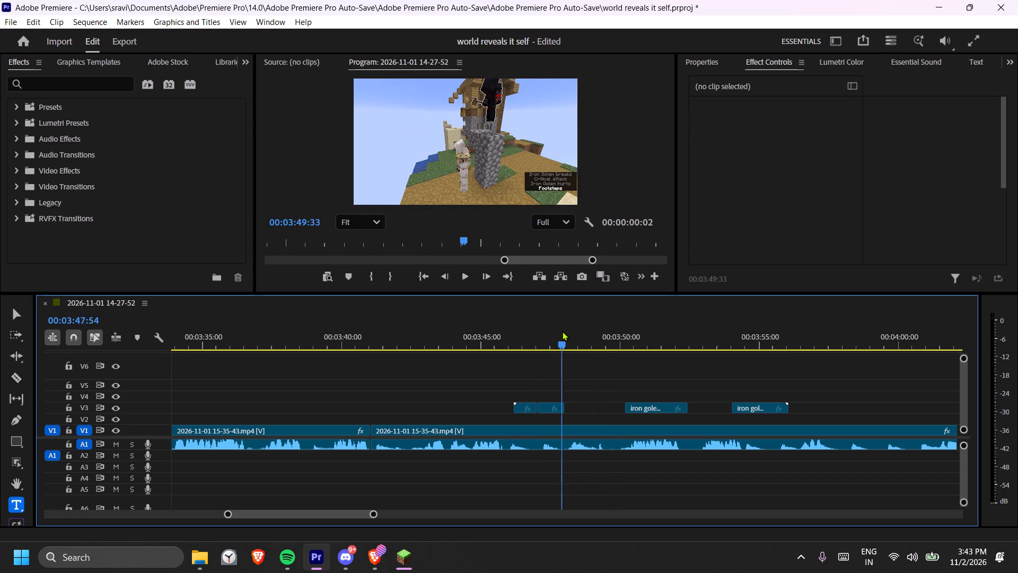
key("space")
left_click(562, 331)
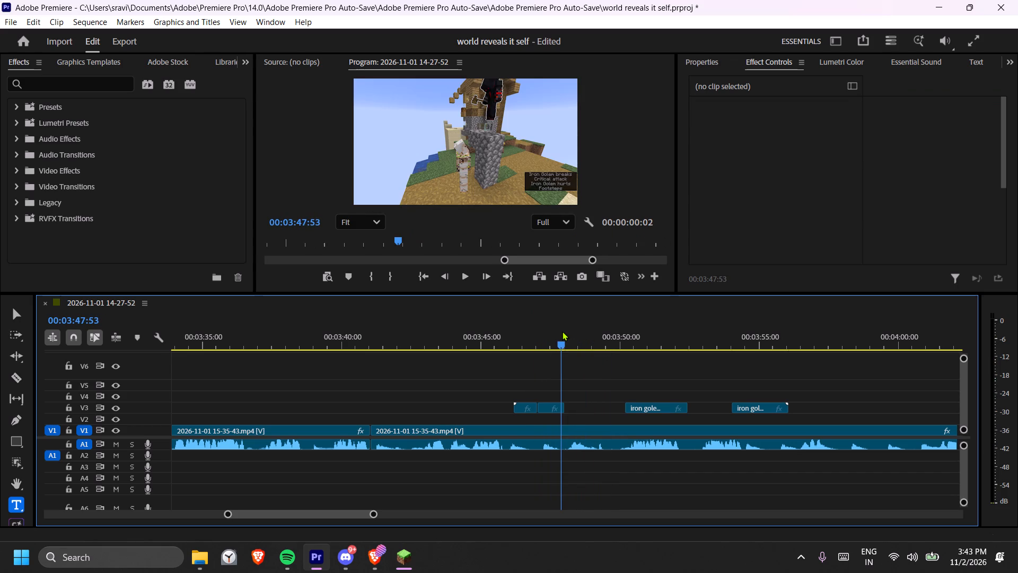
left_click(603, 366)
type("===")
key("space")
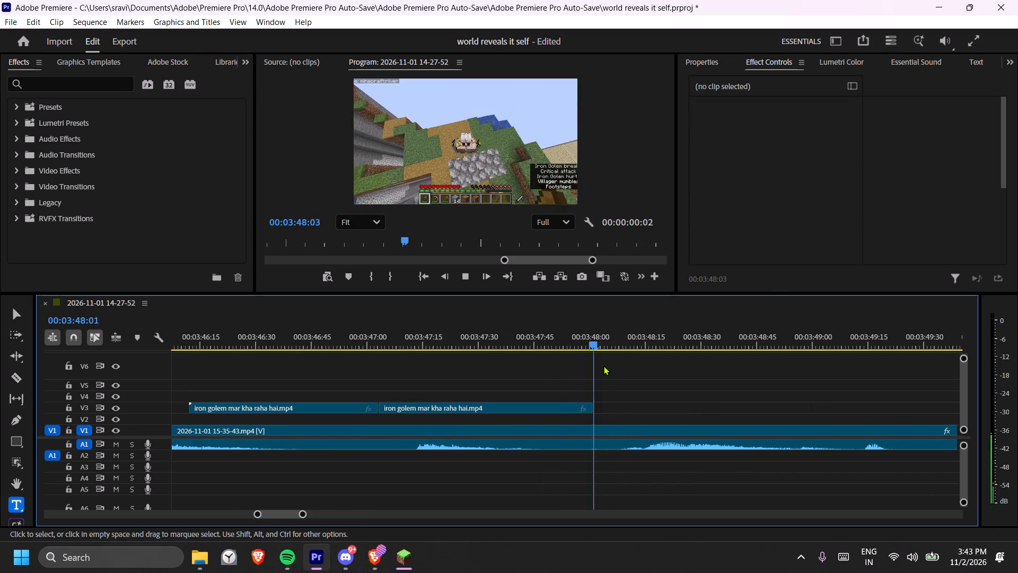
key("space")
type("--")
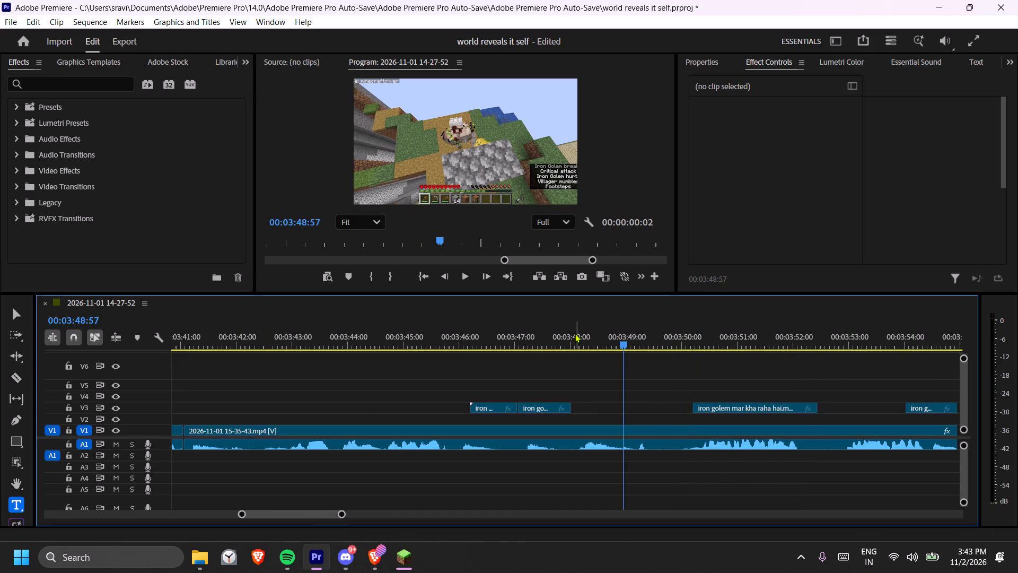
left_click(575, 334)
key("space")
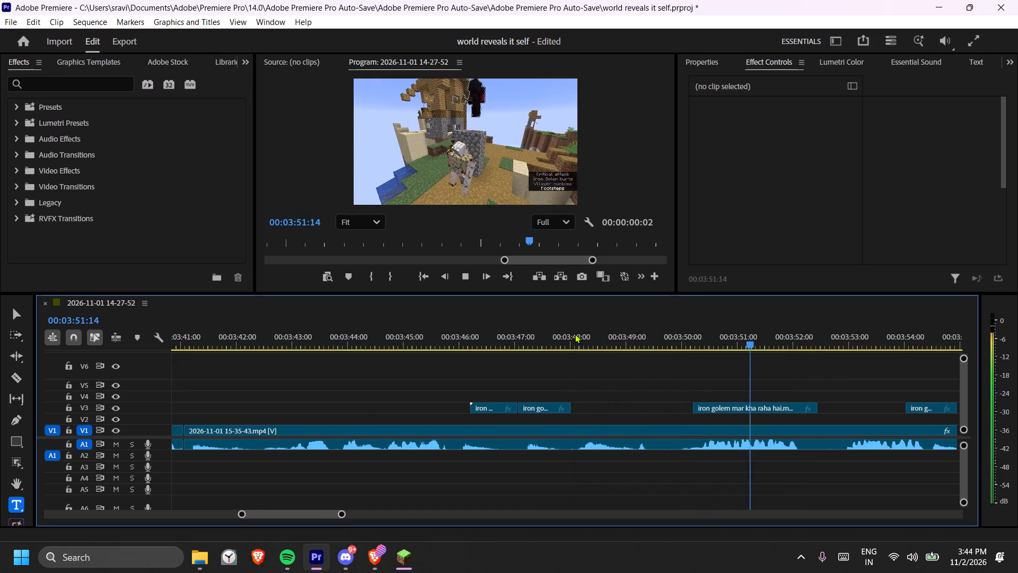
Cut the section from 00:03:48:02 to about 00:03:50:00 out of the main gameplay clip and its audio, and close the gap.
left_click_drag(575, 335, 577, 340)
left_click_drag(582, 341, 573, 341)
key("c")
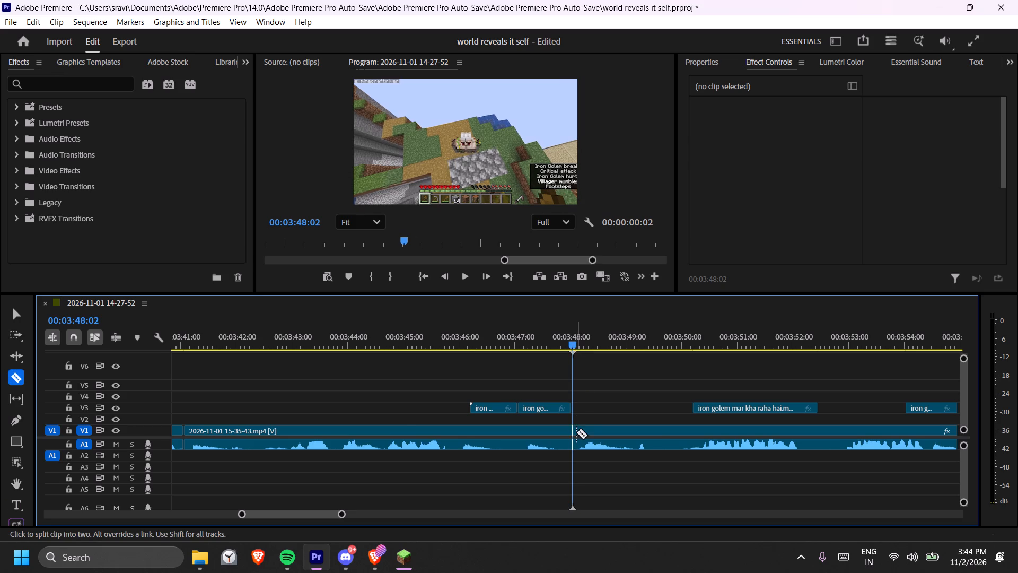
left_click(576, 433)
left_click(576, 449)
left_click(678, 444)
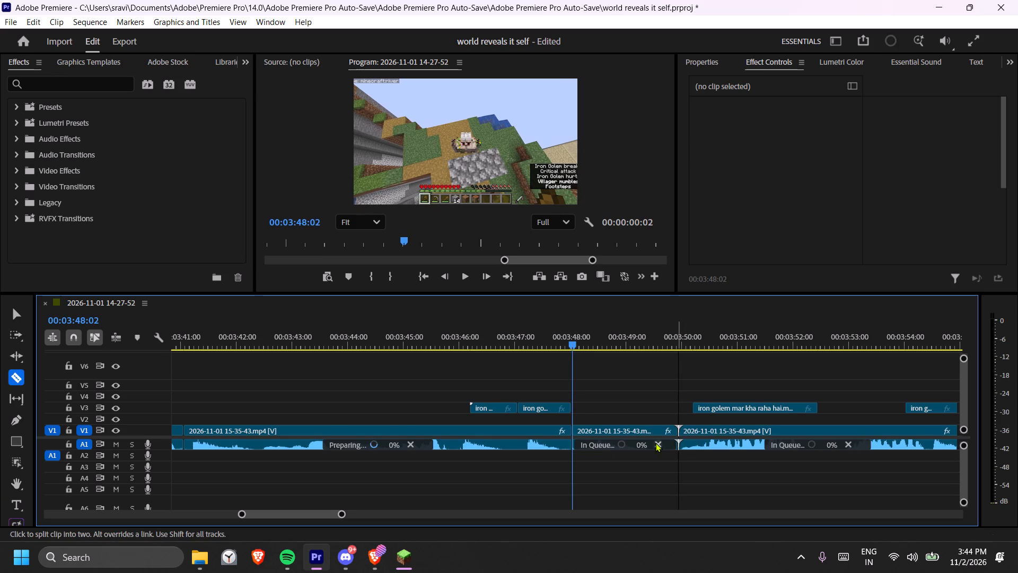
key("t")
left_click_drag(646, 402, 604, 449)
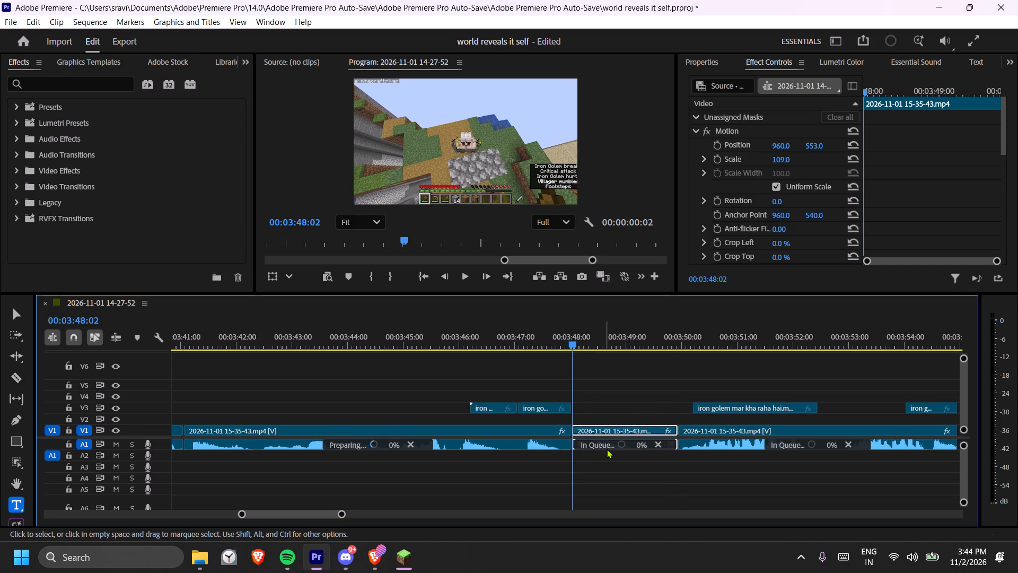
key("Delete")
right_click(613, 430)
left_click(620, 435)
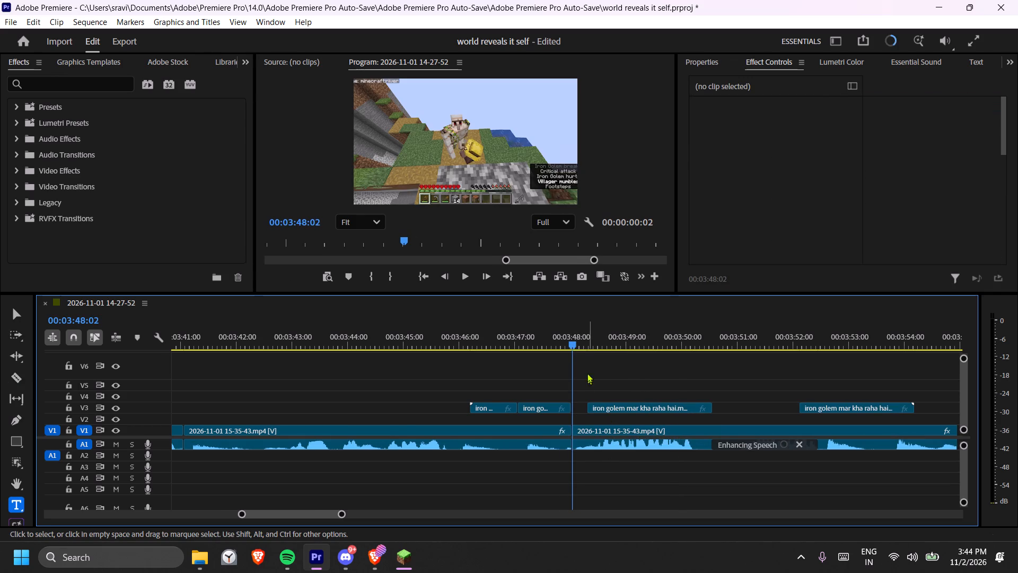
Play the sequence from just before the new cut at 00:03:48:02 through the last iron golem piece to check the timing.
left_click(559, 344)
key("space")
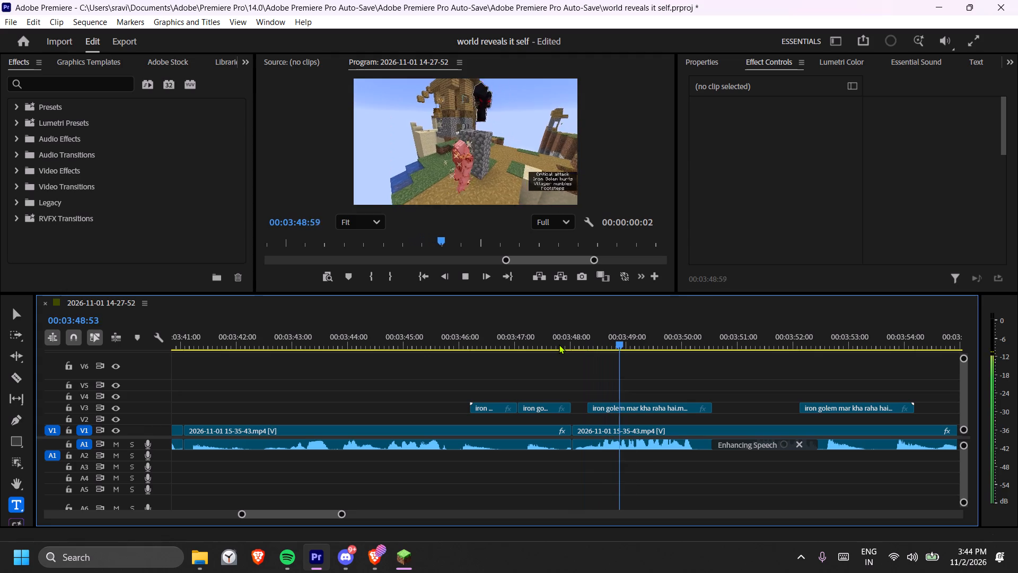
key("space")
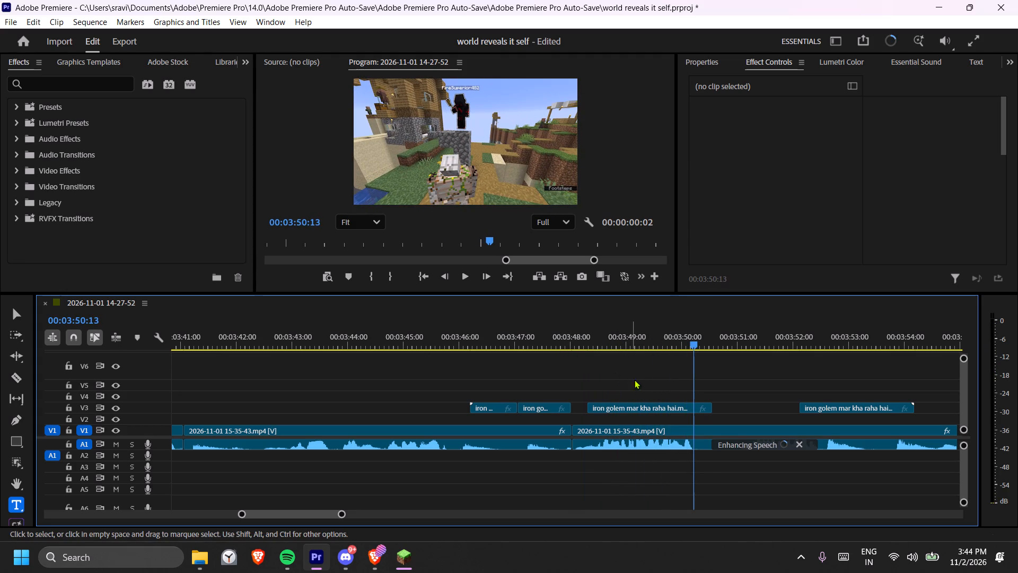
key("space")
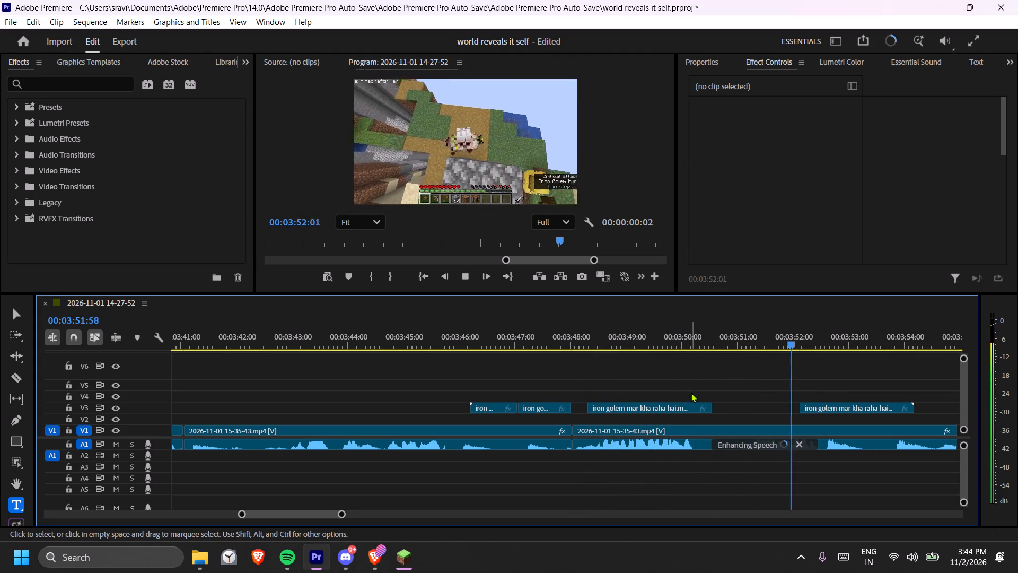
scroll(693, 407, "down", 4)
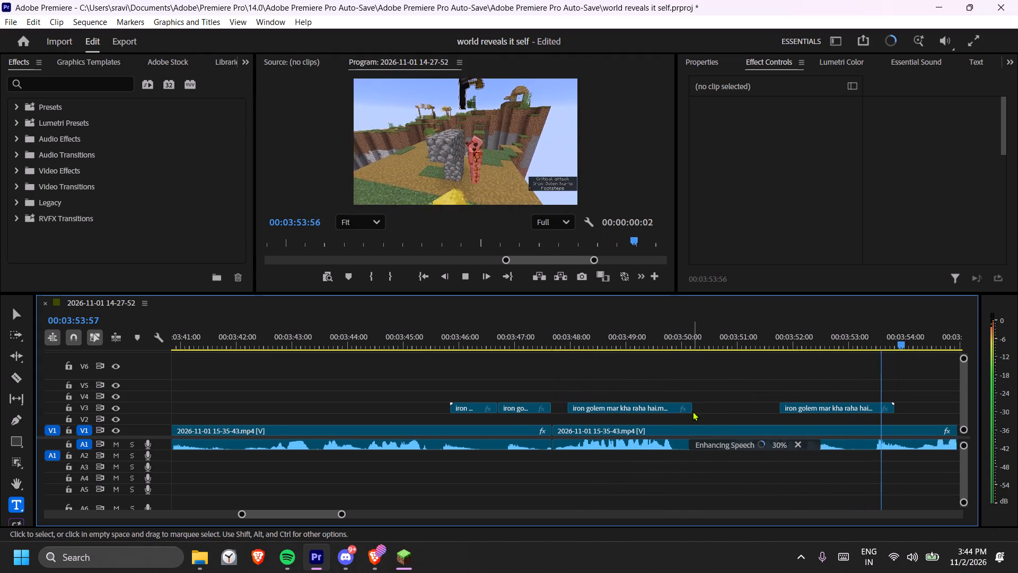
scroll(692, 411, "down", 7)
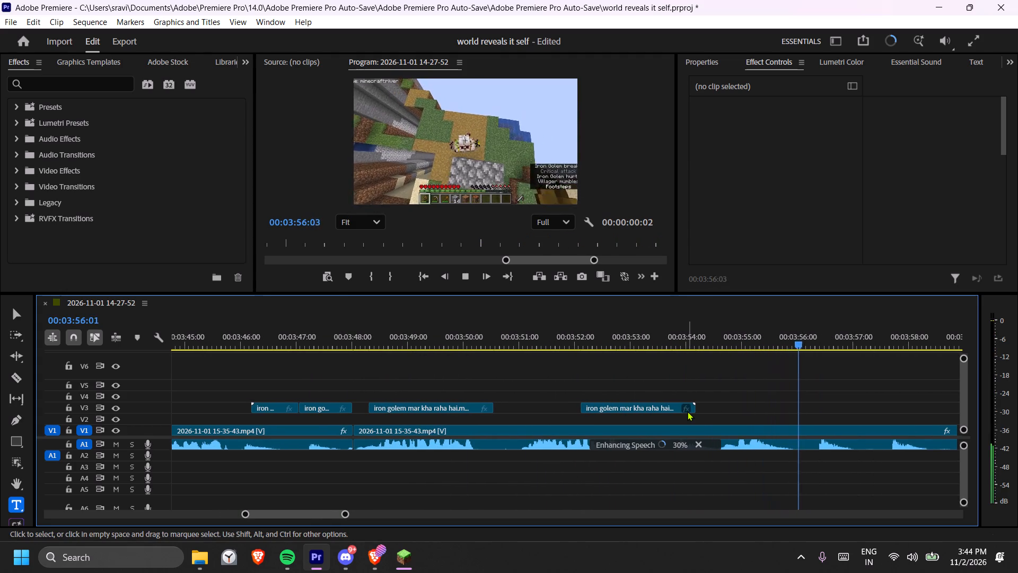
scroll(687, 411, "down", 3)
key("space")
Split the main gameplay clip at the edges of three quiet stretches between 00:03:55:59 and about 00:03:59.
left_click(741, 348)
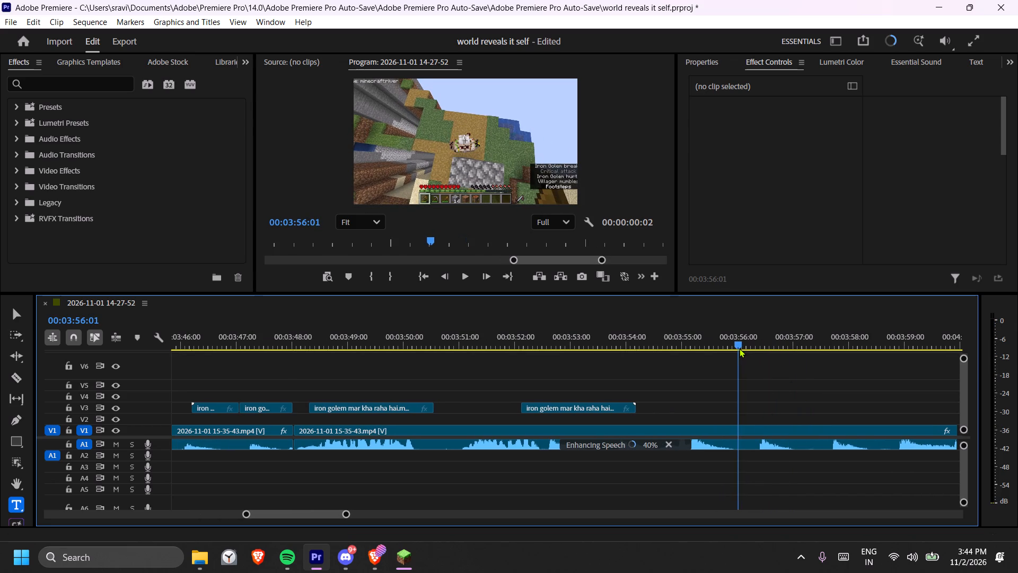
key("v")
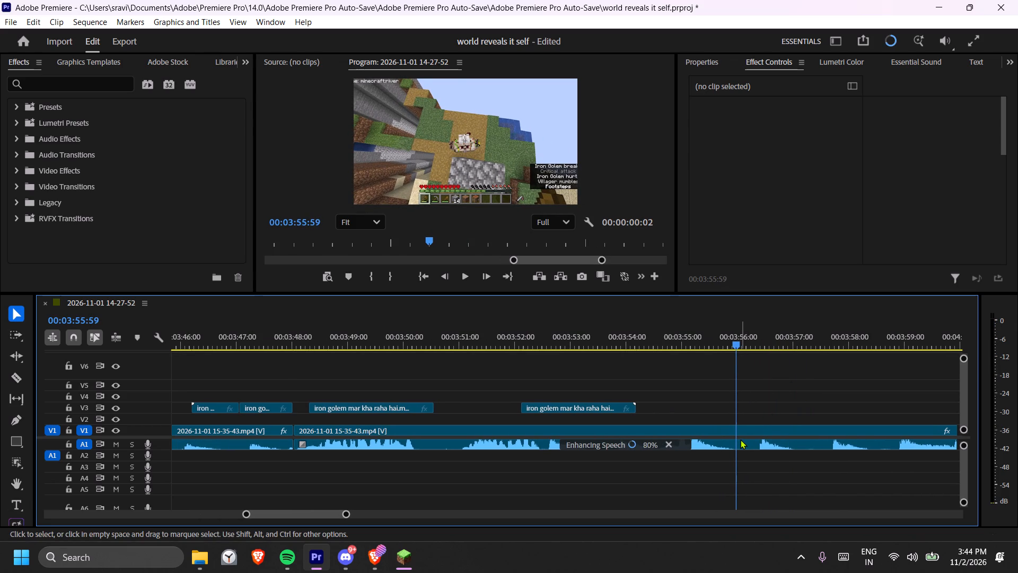
key("c")
left_click(739, 439)
left_click(759, 442)
scroll(727, 448, "down", 7)
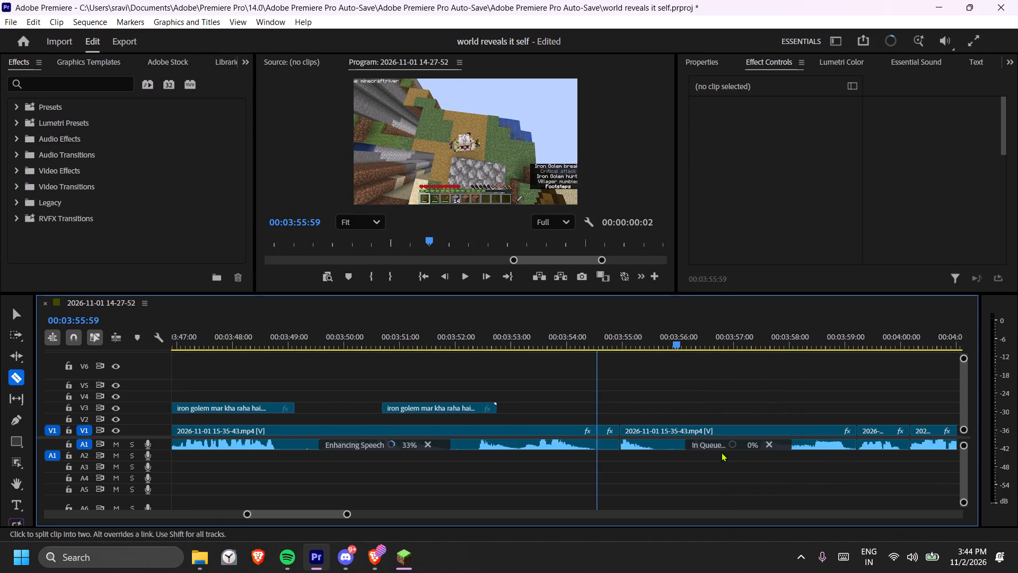
key("c")
left_click(656, 444)
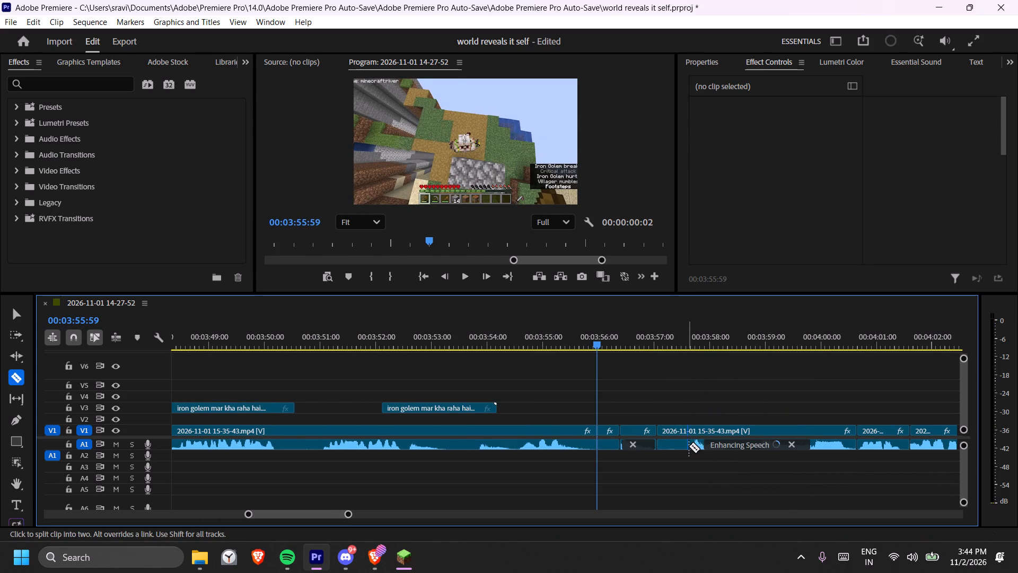
left_click(691, 446)
scroll(687, 446, "down", 6)
key("c")
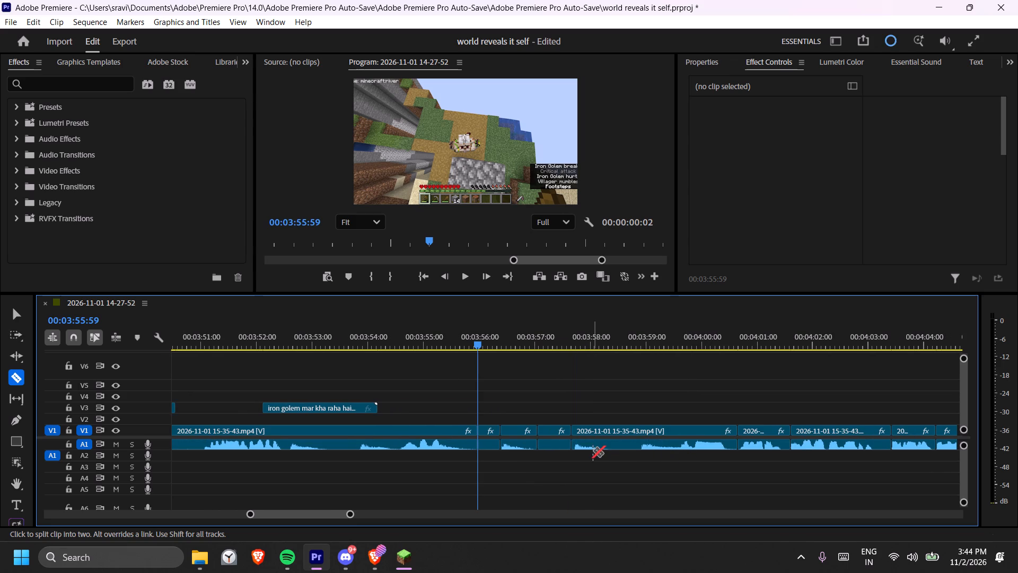
left_click(603, 446)
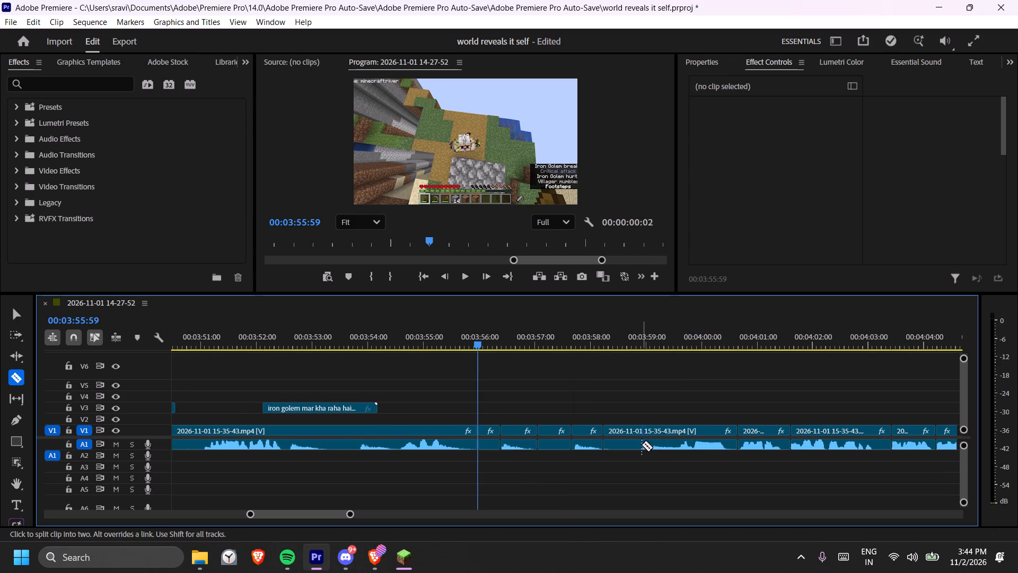
left_click(638, 445)
Delete the three quiet pieces of the main gameplay clip between 00:03:55:59 and about 00:03:59, with their audio.
key("t")
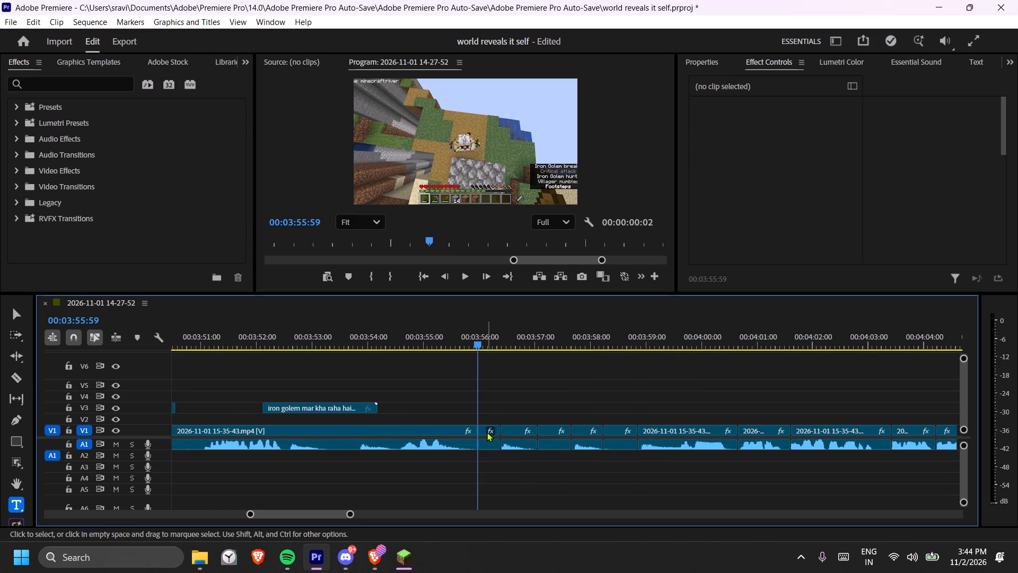
left_click(481, 430)
left_click(485, 437)
left_click(486, 440)
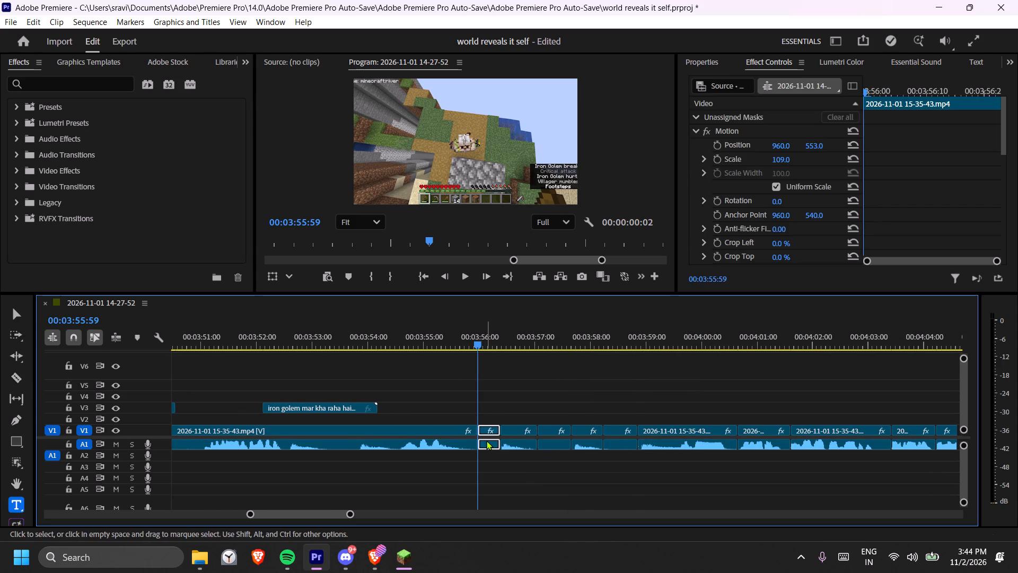
key("Delete")
left_click(551, 442)
key("Delete")
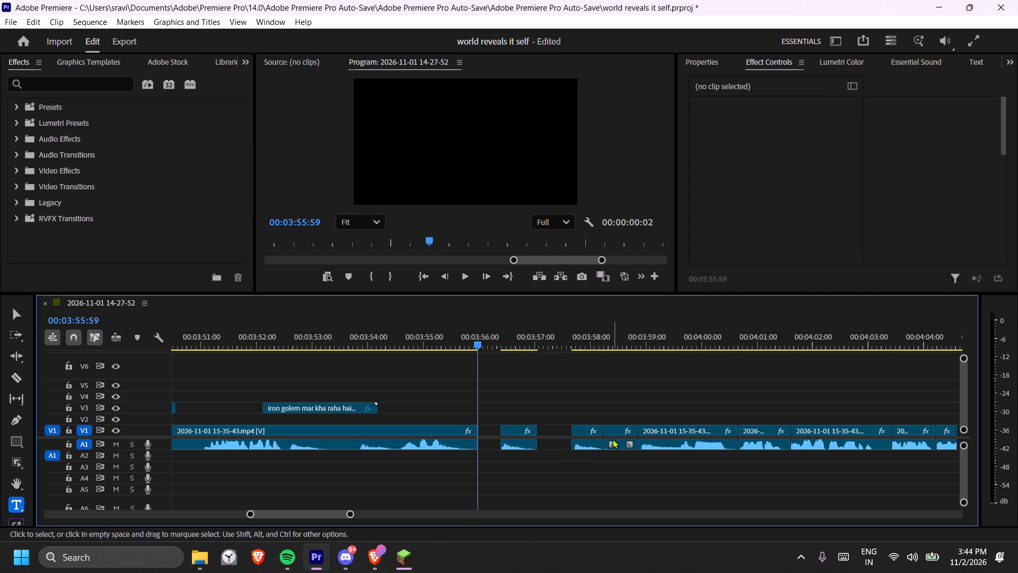
left_click(617, 439)
key("Delete")
Ripple delete the three gaps after 00:03:55:59 so the main gameplay pieces join up.
right_click(486, 430)
left_click(514, 437)
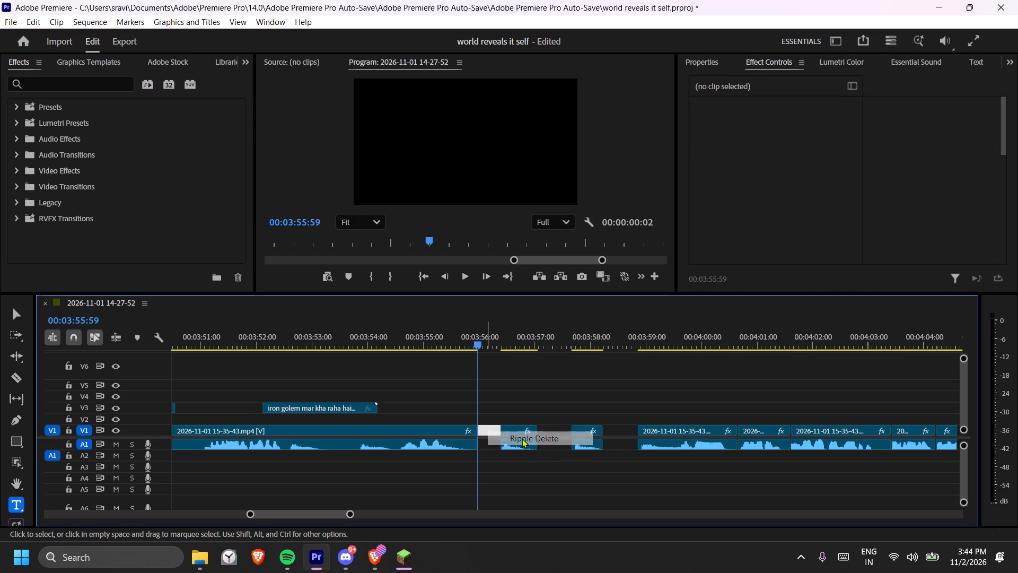
right_click(529, 430)
left_click(543, 432)
right_click(561, 433)
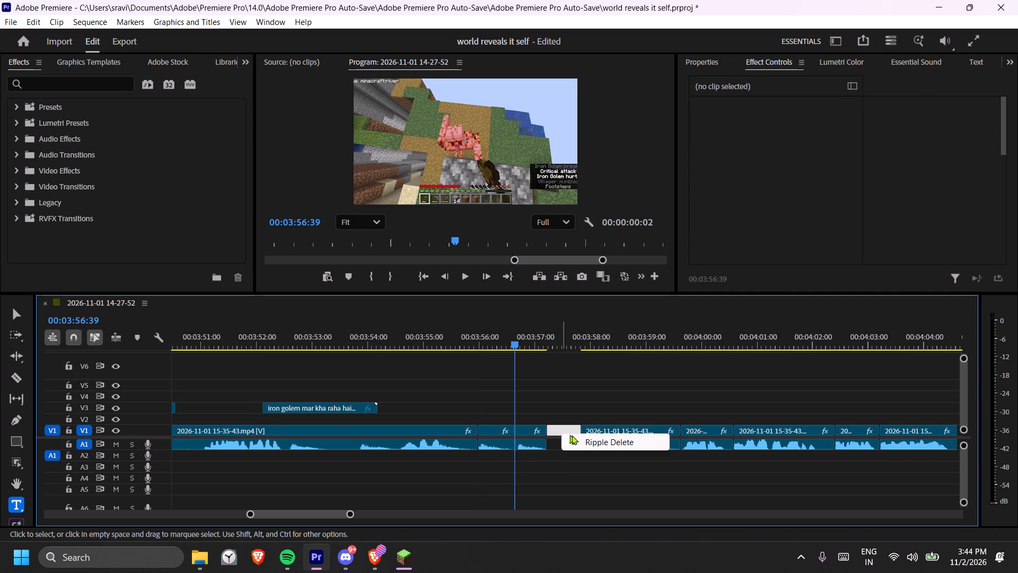
left_click(575, 437)
Play the sequence from about 00:03:54 to 00:04:18 to review the tightened cuts and the following footage and voice audio.
left_click(382, 342)
key("space")
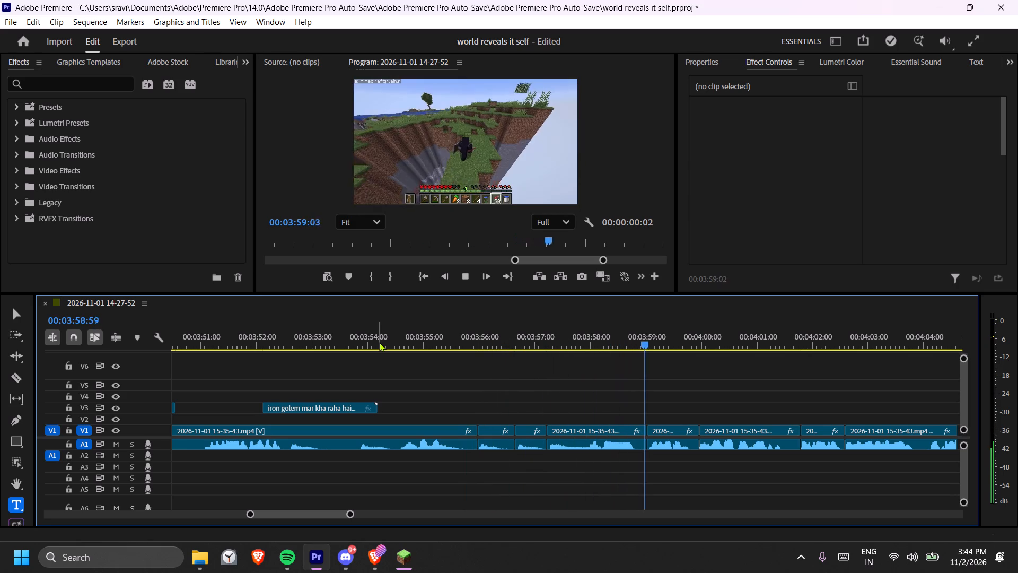
key("space")
left_click(603, 331)
key("space")
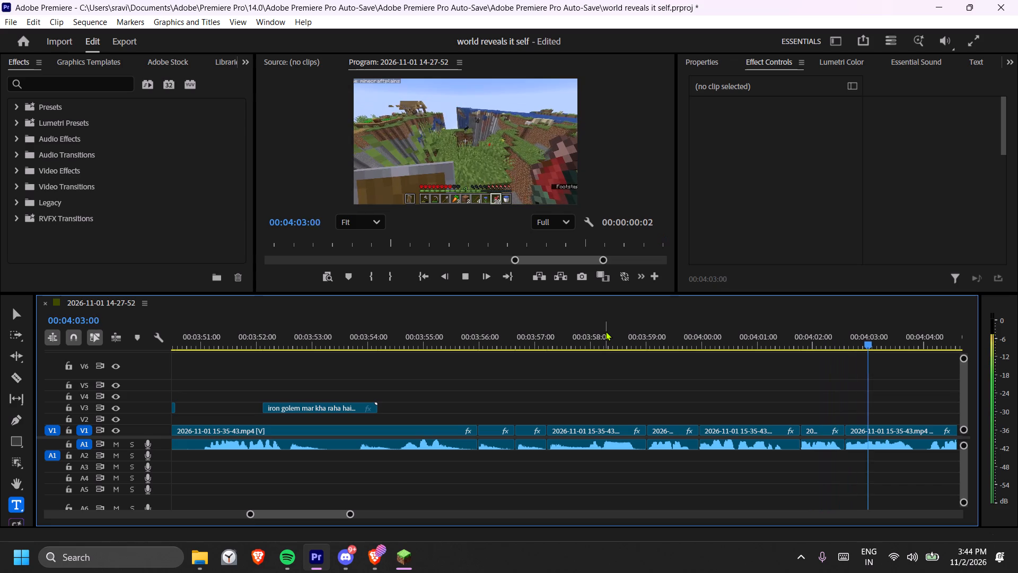
scroll(595, 410, "down", 5)
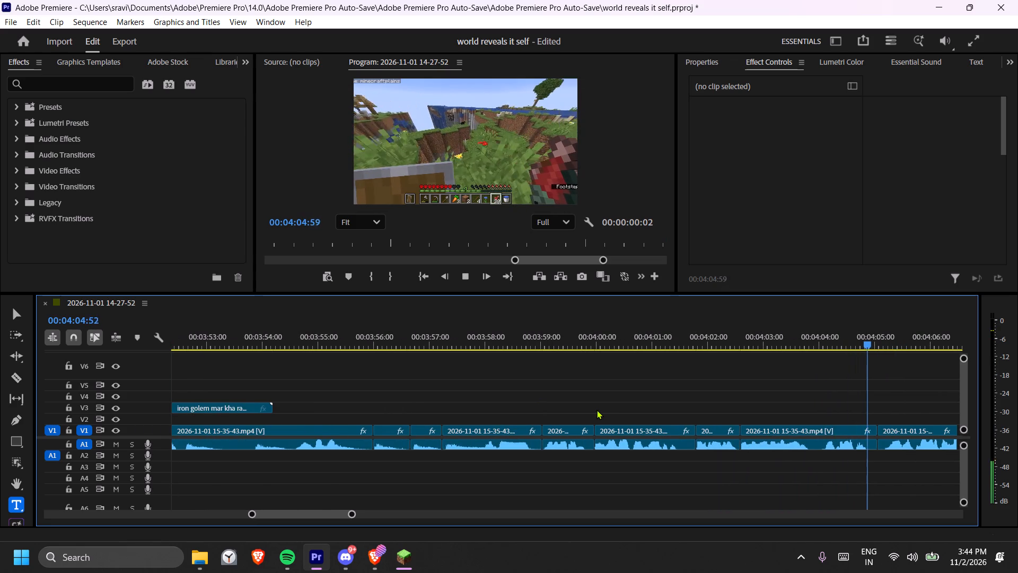
key("minus")
scroll(596, 410, "down", 5)
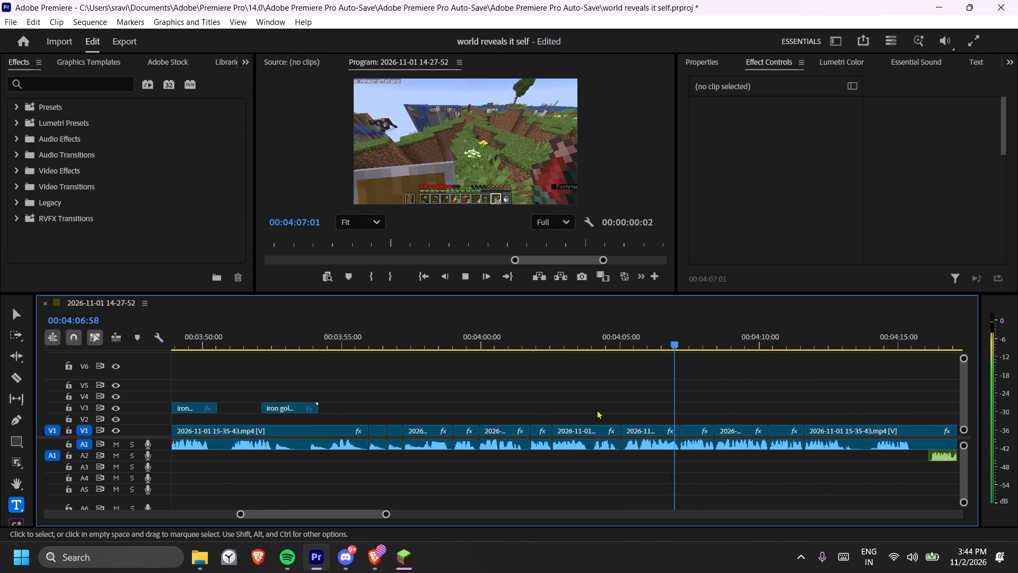
scroll(596, 410, "down", 4)
key("equal")
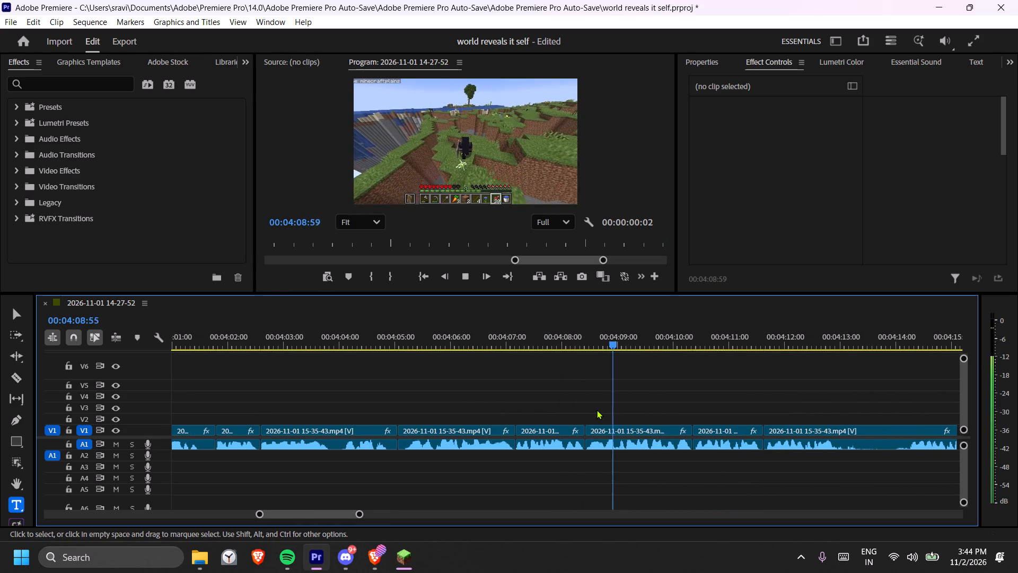
scroll(599, 414, "down", 7)
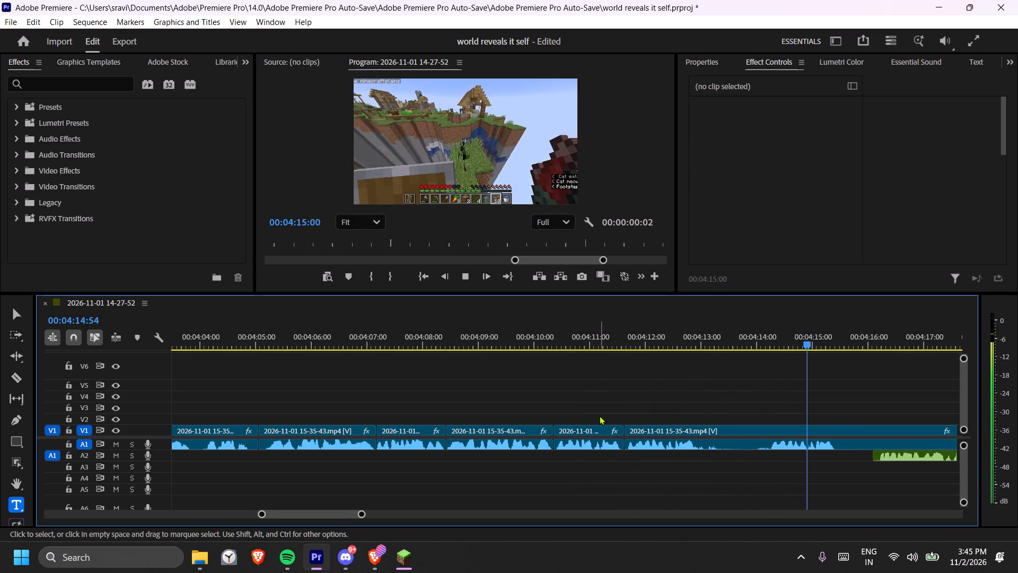
scroll(599, 415, "down", 5)
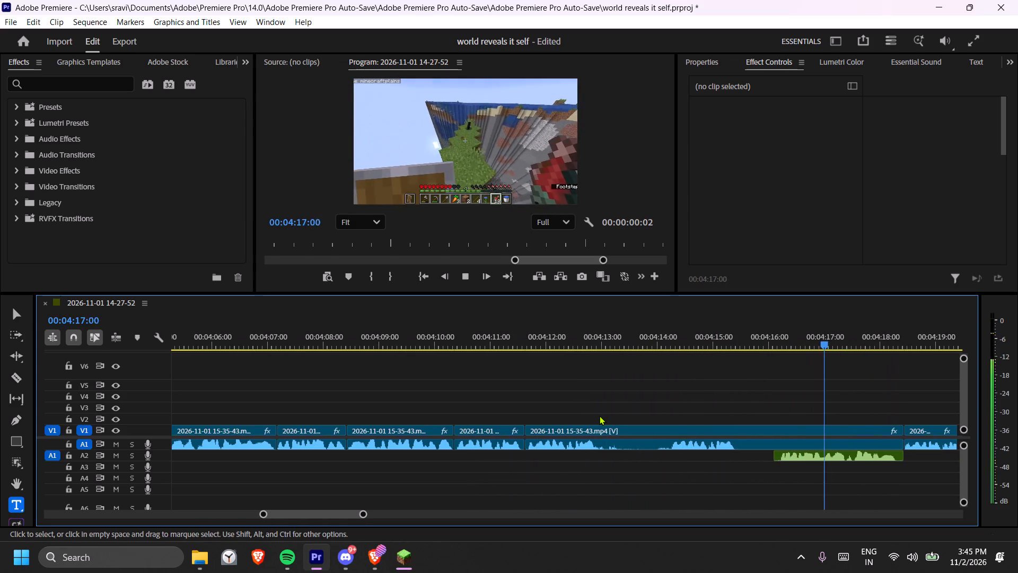
scroll(599, 415, "down", 5)
key("space")
Set the audio gain of the green voice recording clip on A2, around 00:04:17, to 6 dB.
left_click(724, 461)
right_click(726, 459)
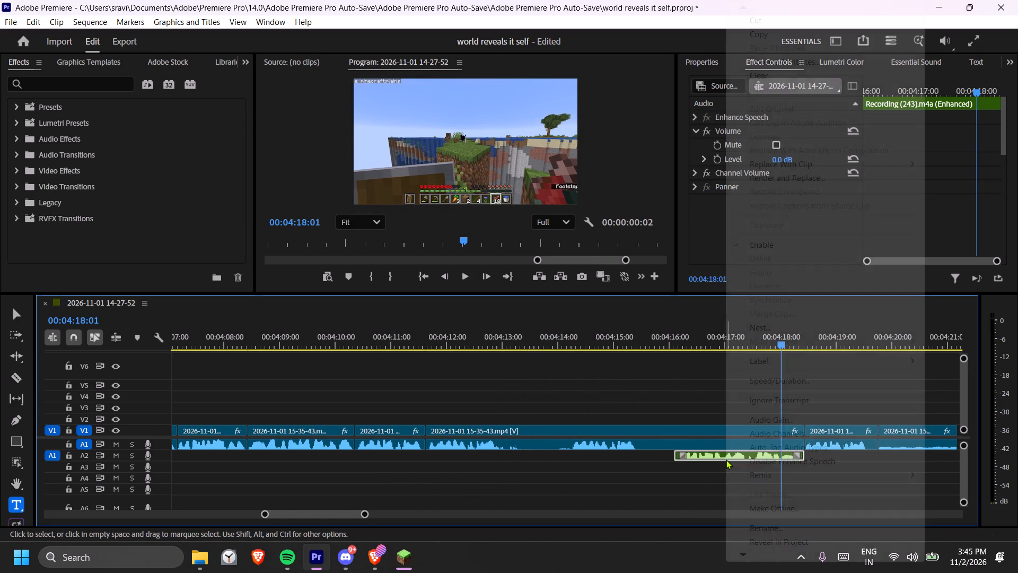
left_click(770, 416)
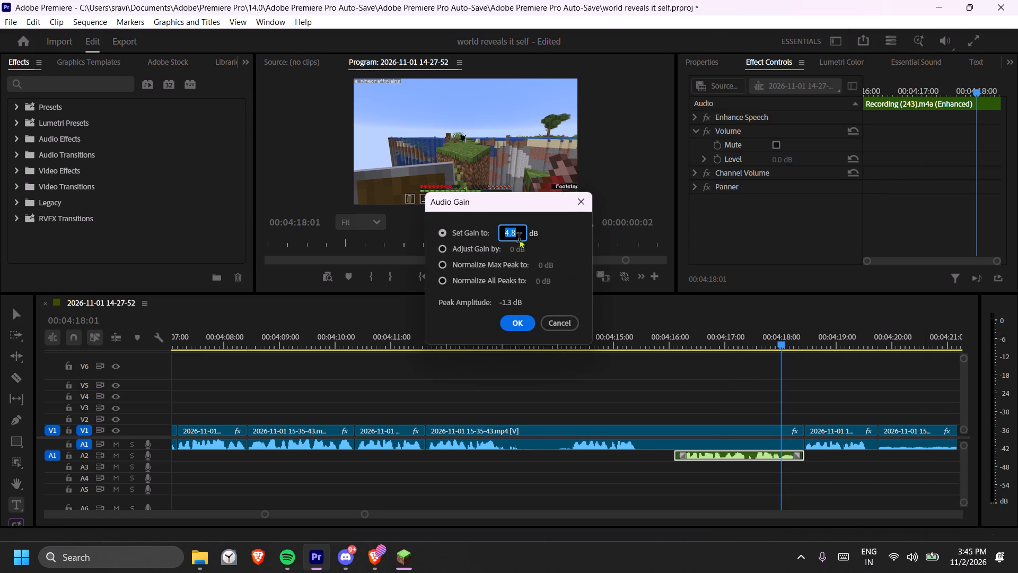
left_click(459, 229)
left_click(506, 229)
key("6")
key("Return")
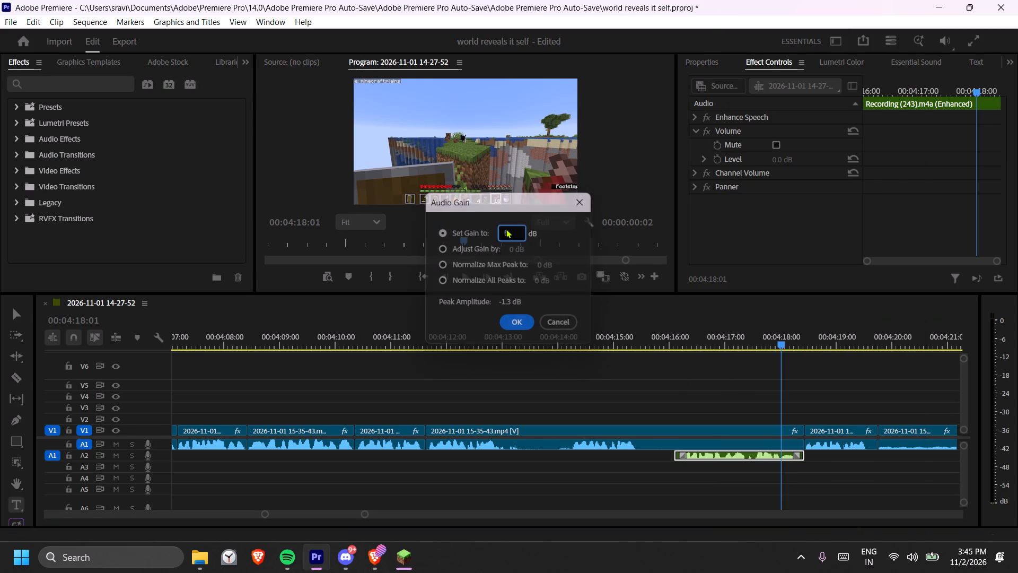
Set the audio gain of the main gameplay clip spanning about 00:04:12 to 00:04:18 to 6 dB.
left_click(598, 318)
left_click(587, 342)
left_click(527, 444)
right_click(526, 444)
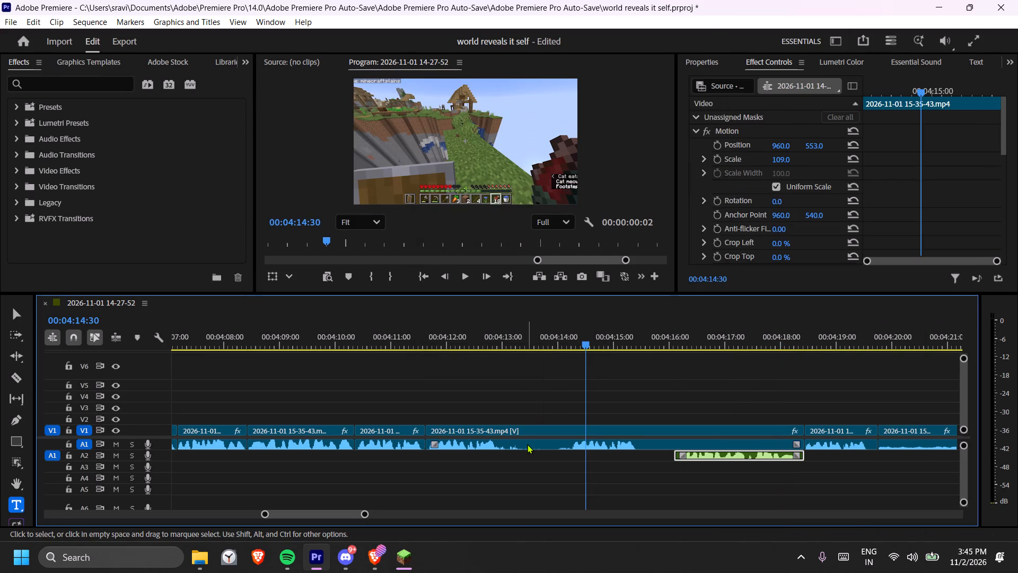
left_click(575, 437)
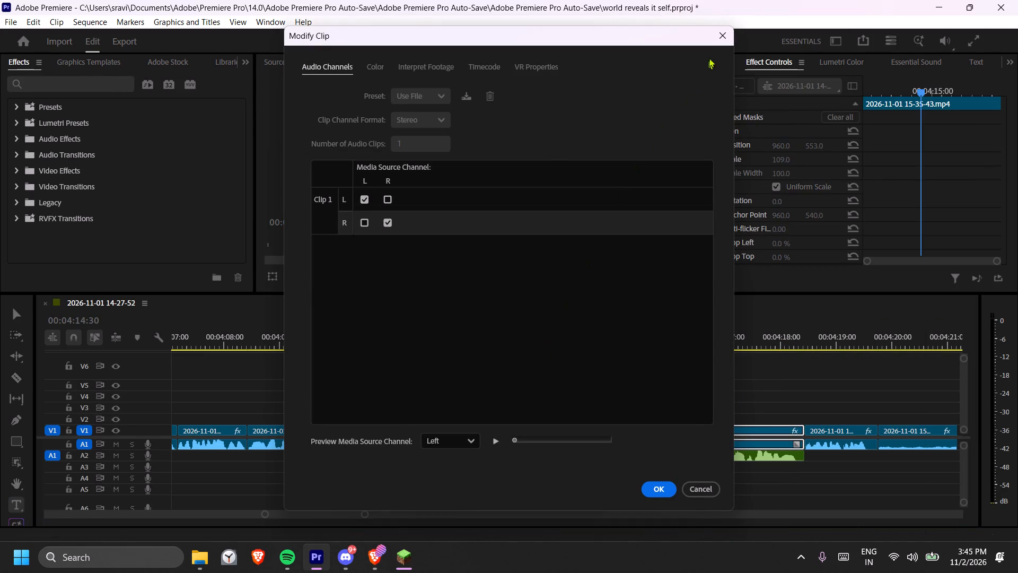
left_click(723, 44)
right_click(550, 441)
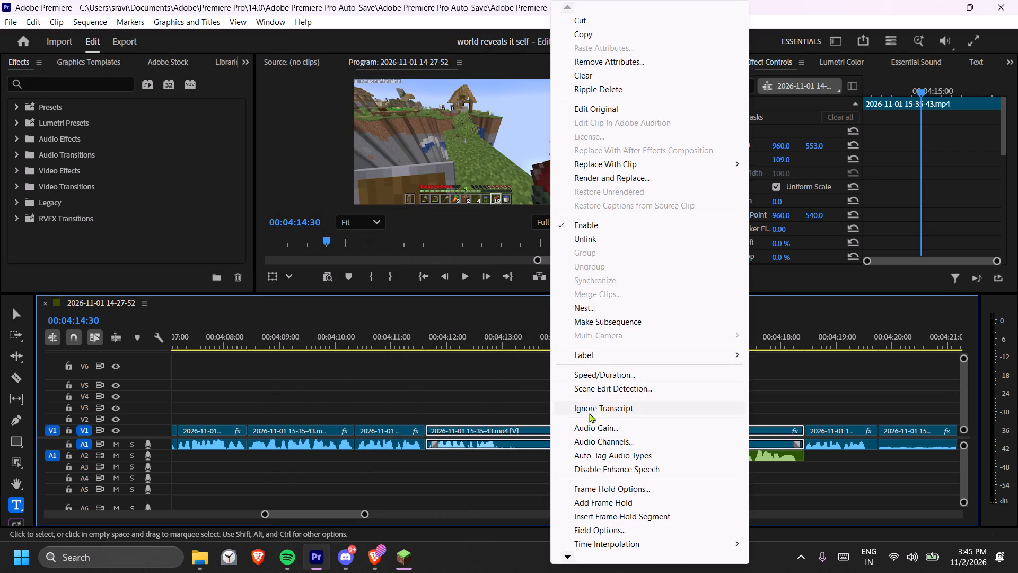
left_click(569, 430)
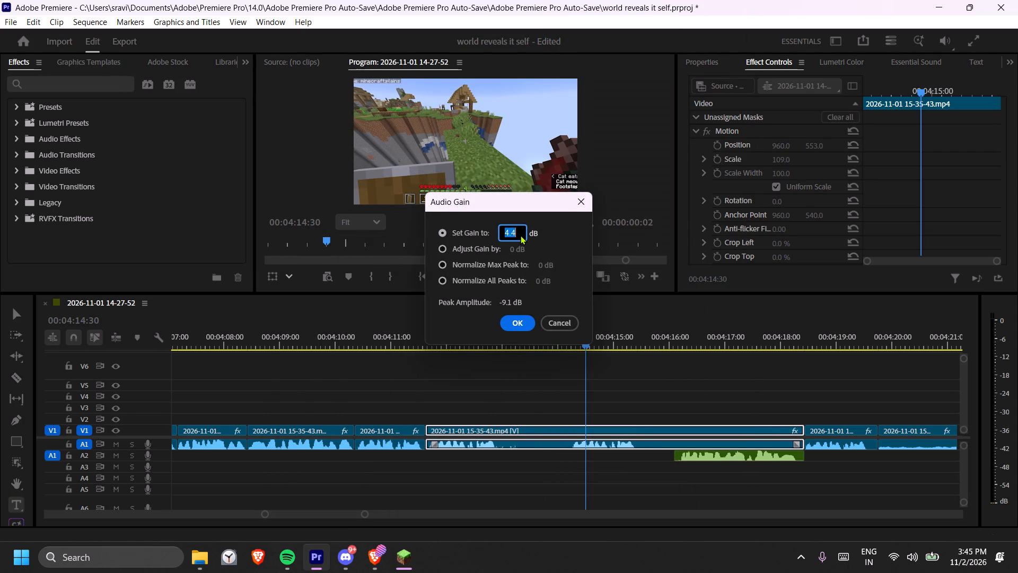
key("6")
key("Return")
Play the sequence from about 00:04:12 to 00:04:43 to check the audio levels and the cat-taming footage.
left_click(450, 341)
left_click(464, 279)
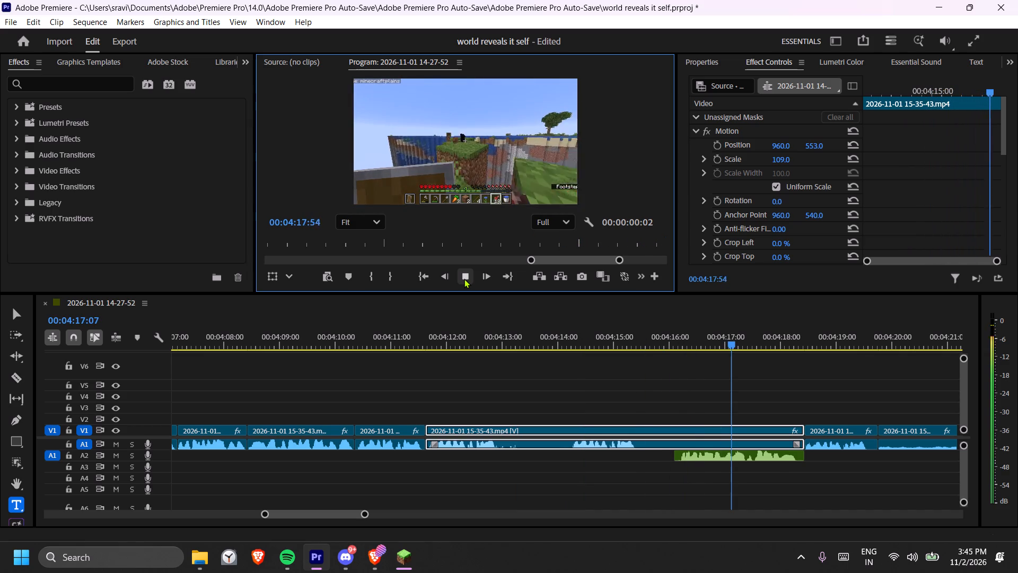
scroll(458, 379, "down", 5)
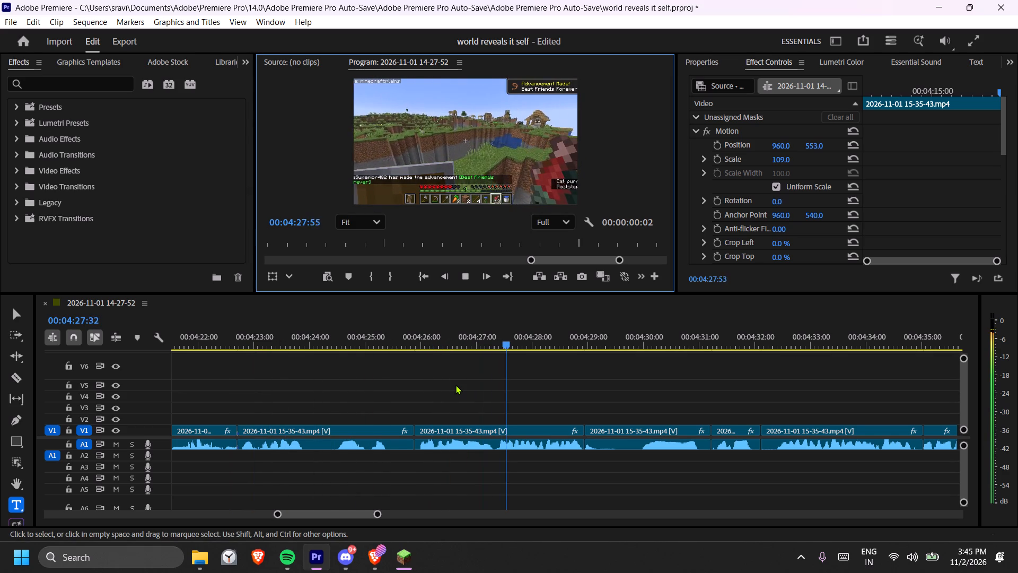
scroll(455, 385, "down", 4)
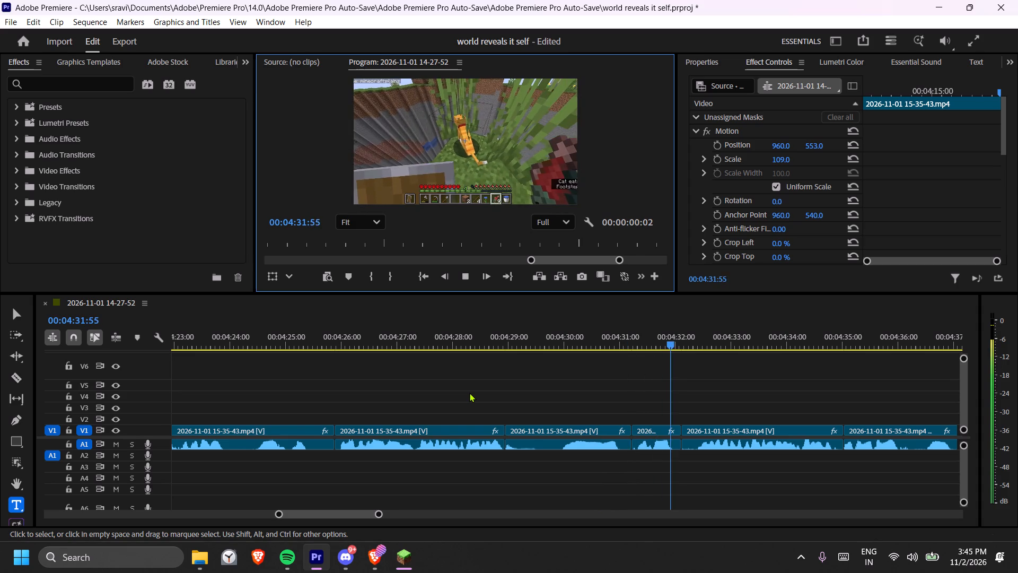
scroll(470, 397, "down", 6)
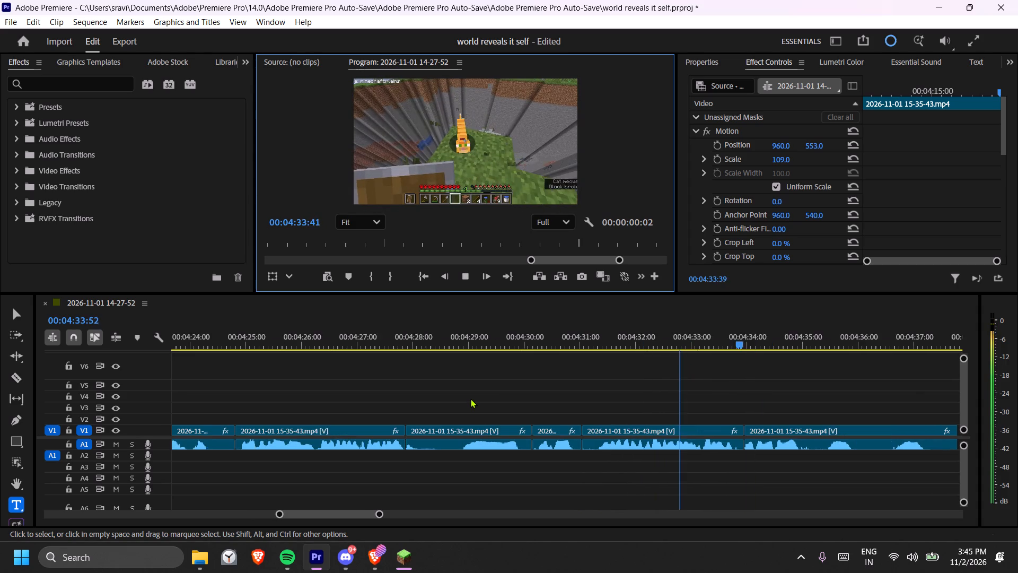
scroll(470, 398, "down", 4)
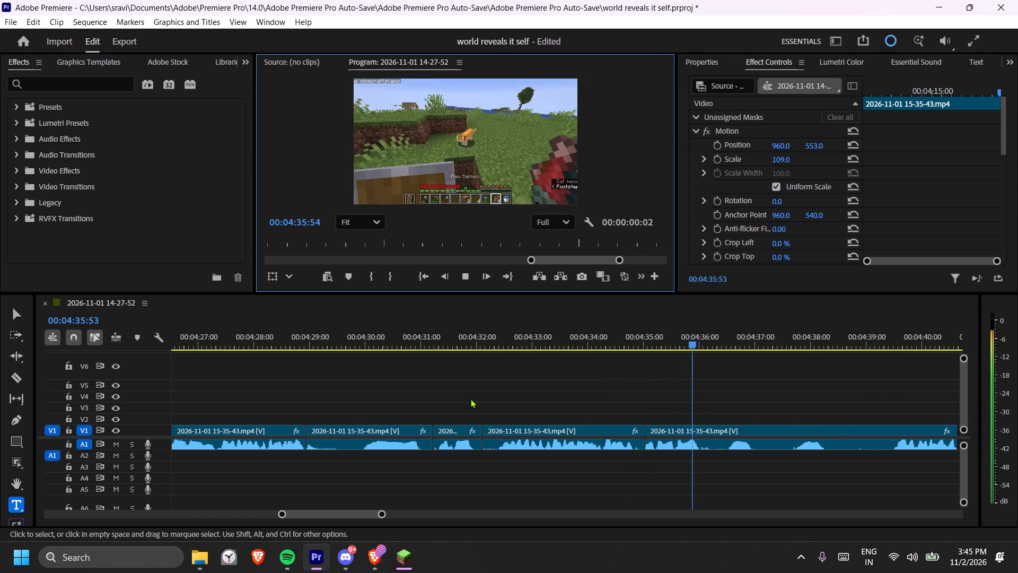
scroll(470, 400, "down", 4)
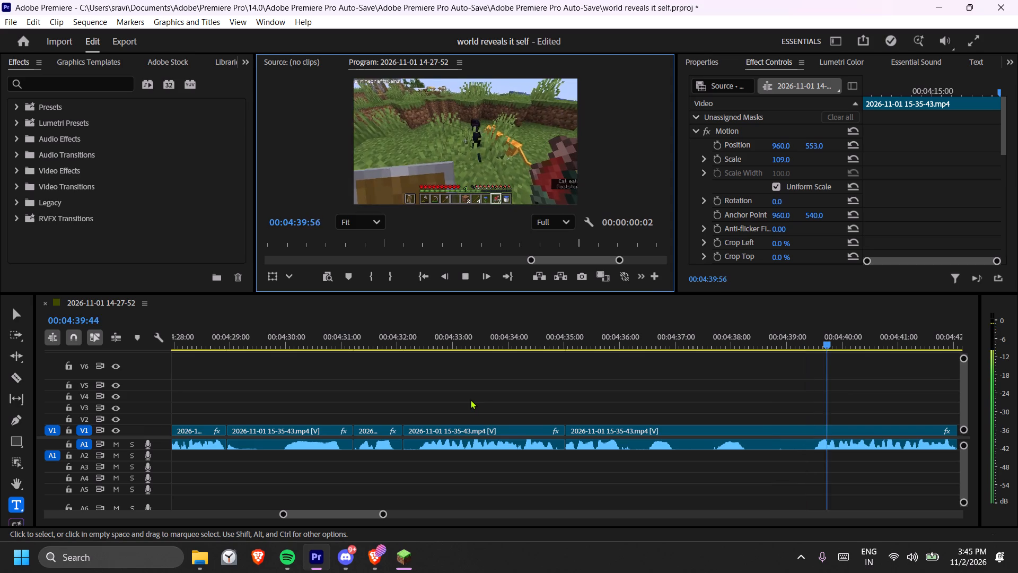
scroll(470, 400, "down", 15)
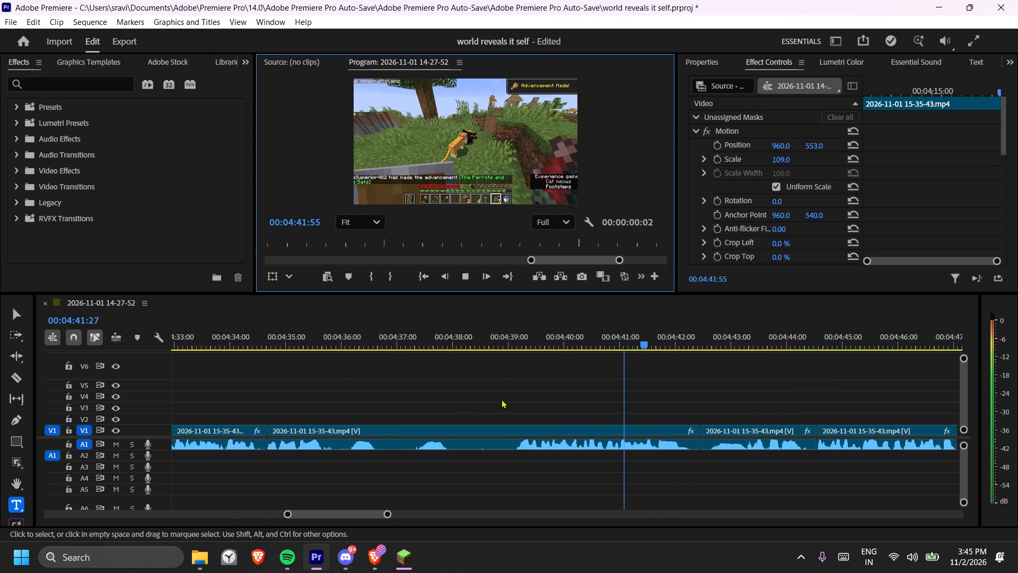
left_click(505, 399)
type("--")
left_click(505, 399)
type("---")
left_click(514, 400)
key("minus")
key("space")
Replay the footage from 00:04:42:56 several times to check the start of the gameplay piece after the cut.
left_click(710, 333)
left_click(708, 342)
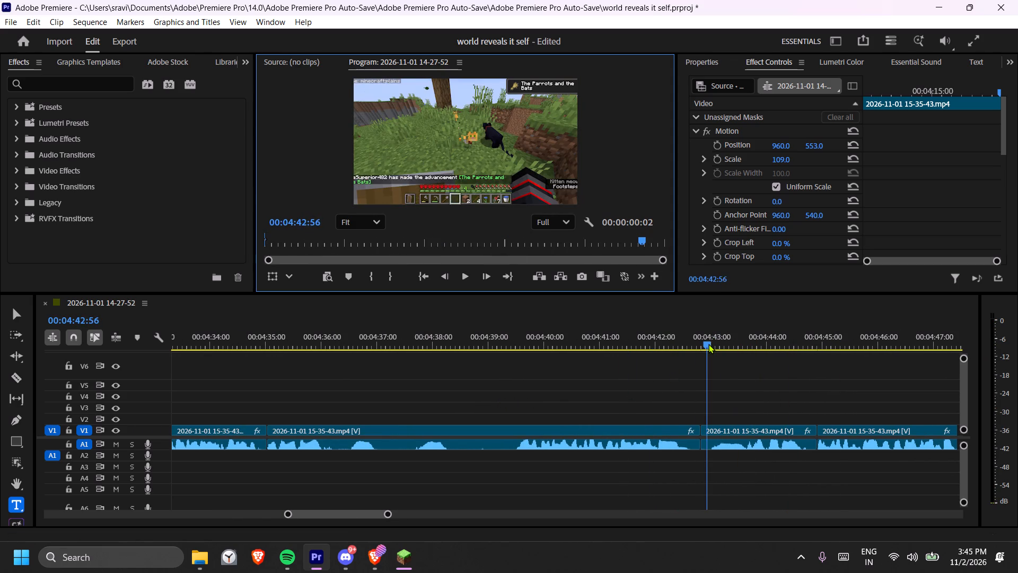
key("space")
key("space")
left_click(709, 345)
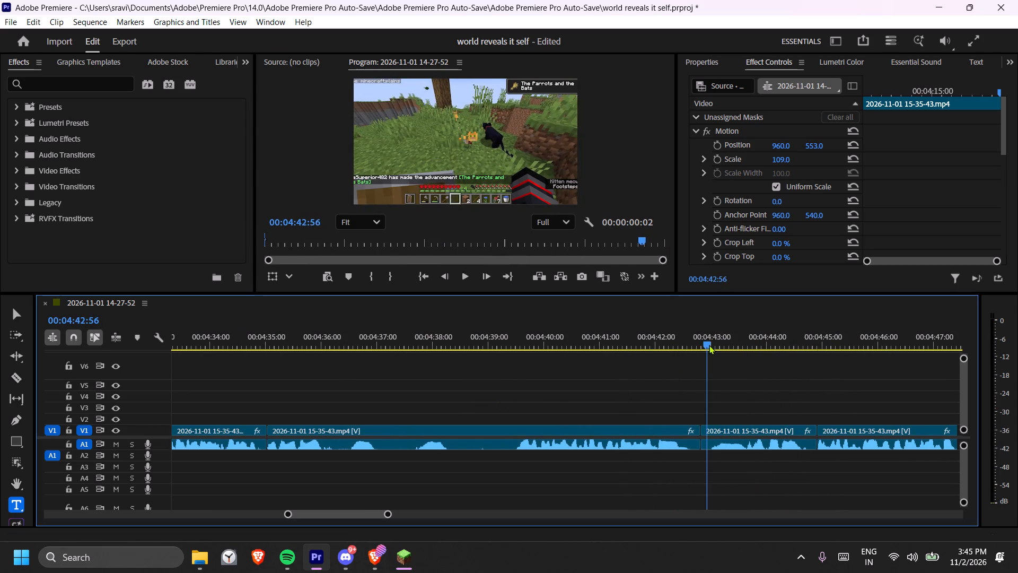
key("space")
key("space")
left_click(709, 345)
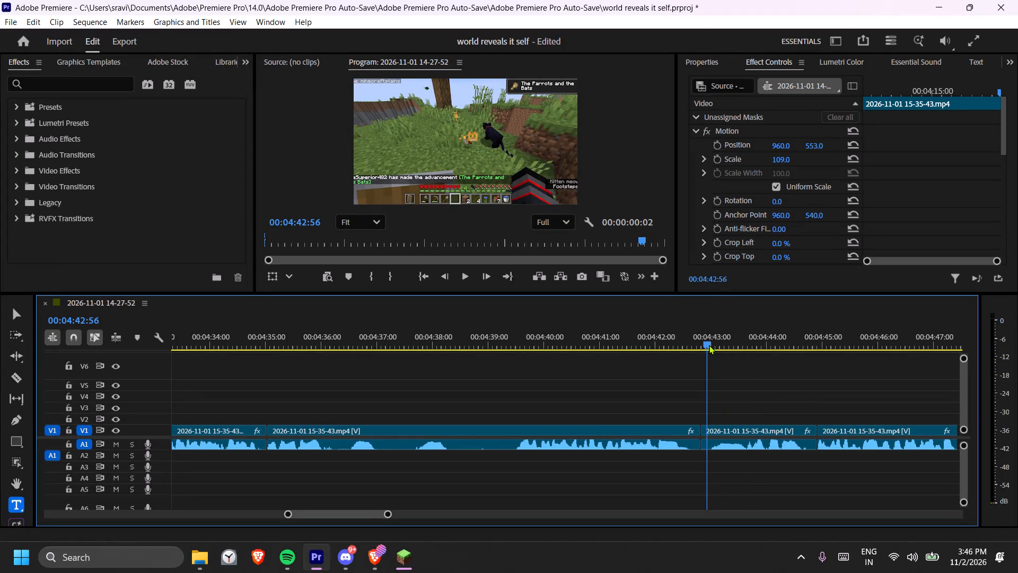
key("space")
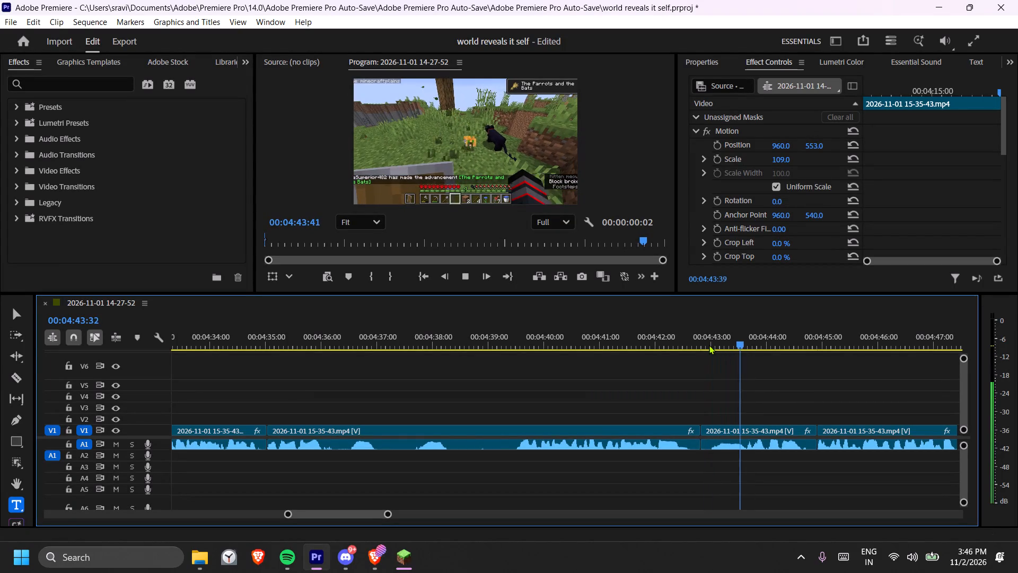
key("space")
Go back and play the sequence from about 00:03:20 to 00:03:30 to review the earlier night footage and its audio.
left_click(745, 380)
type("--")
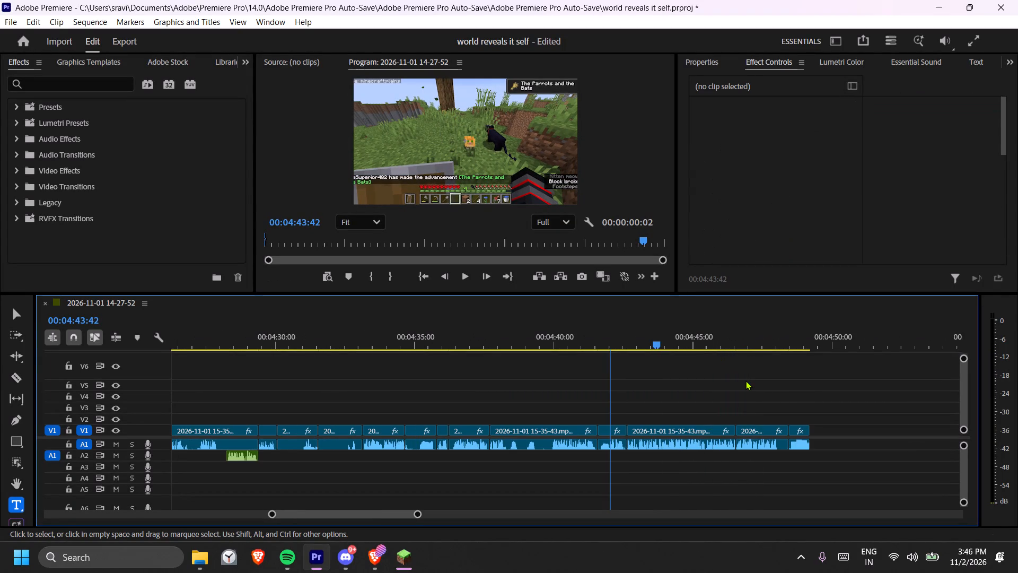
scroll(369, 410, "up", 12)
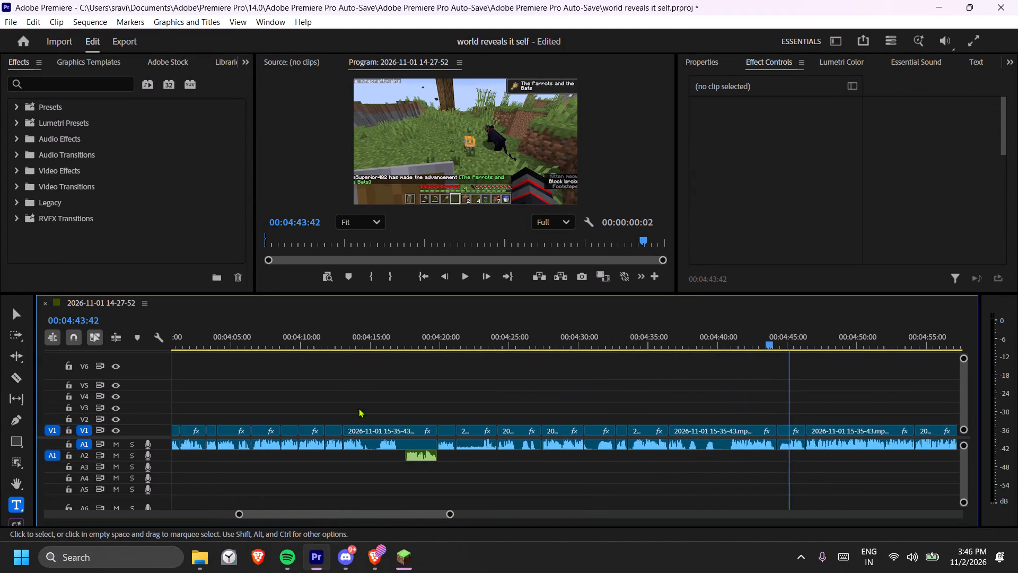
scroll(358, 408, "up", 11)
scroll(358, 408, "up", 20)
scroll(358, 408, "up", 4)
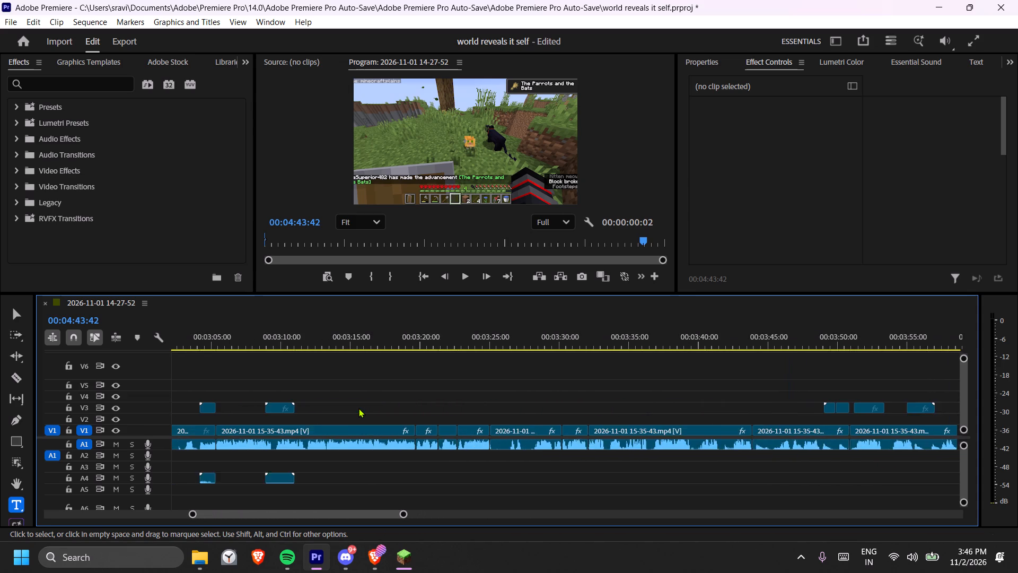
scroll(358, 408, "up", 6)
scroll(358, 408, "down", 4)
left_click(446, 339)
key("space")
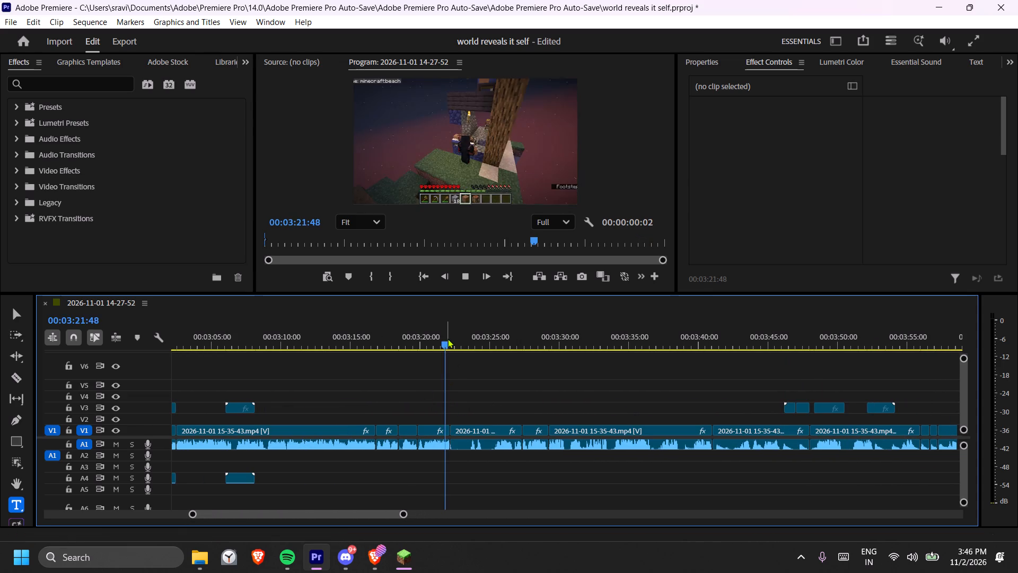
left_click(447, 338)
left_click(436, 338)
key("space")
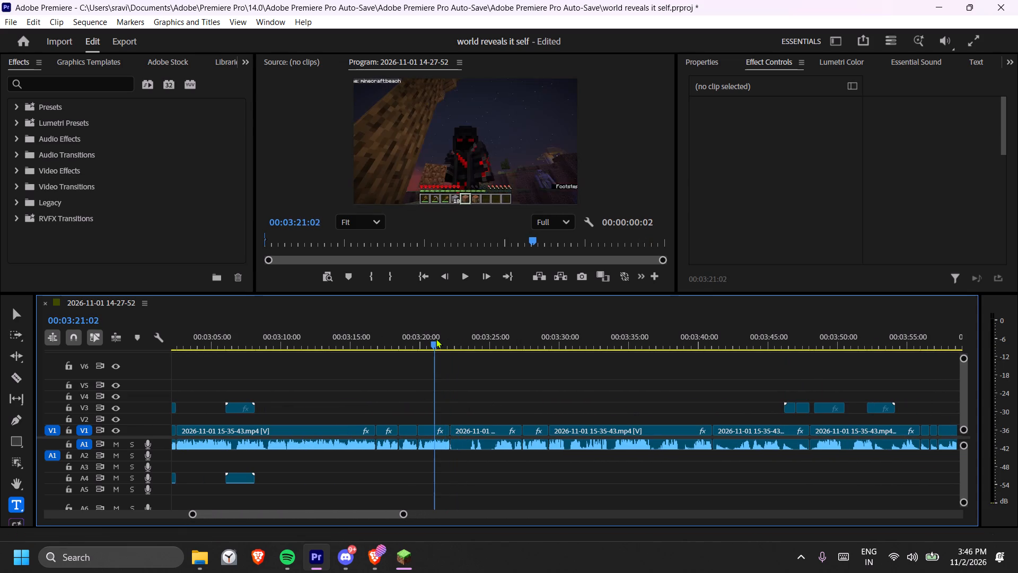
left_click(417, 338)
key("space")
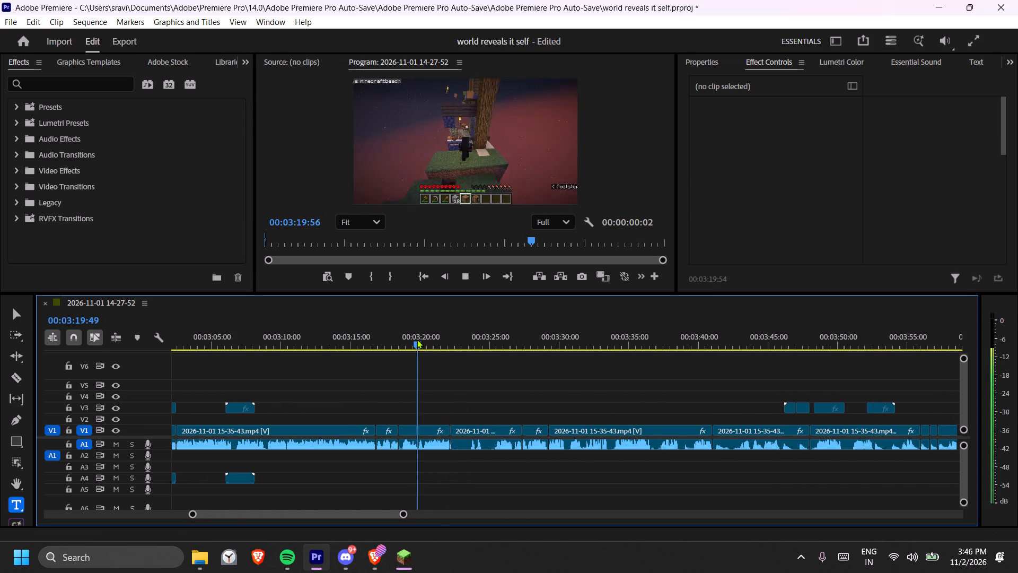
type("==")
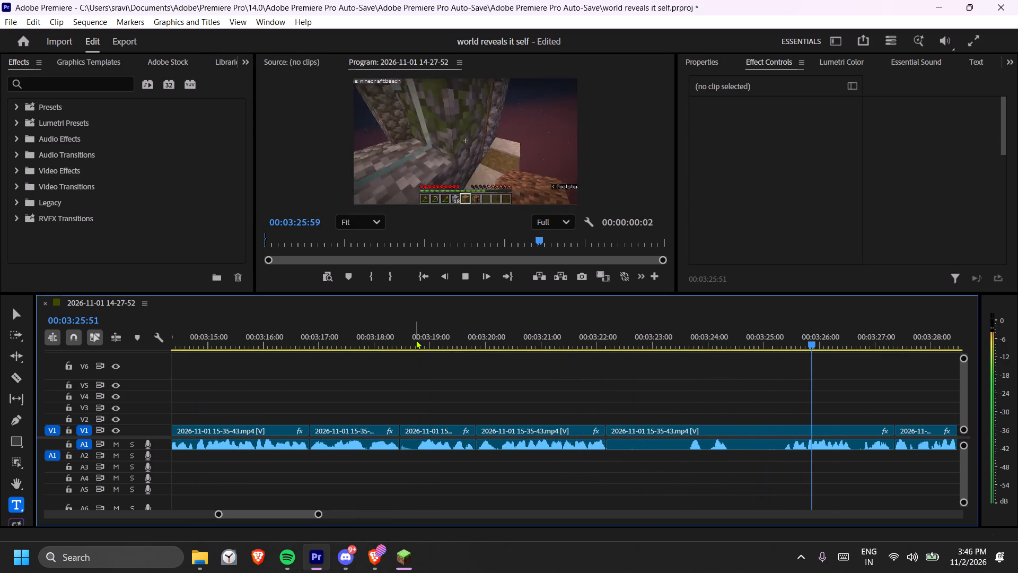
left_click(447, 388)
key("minus")
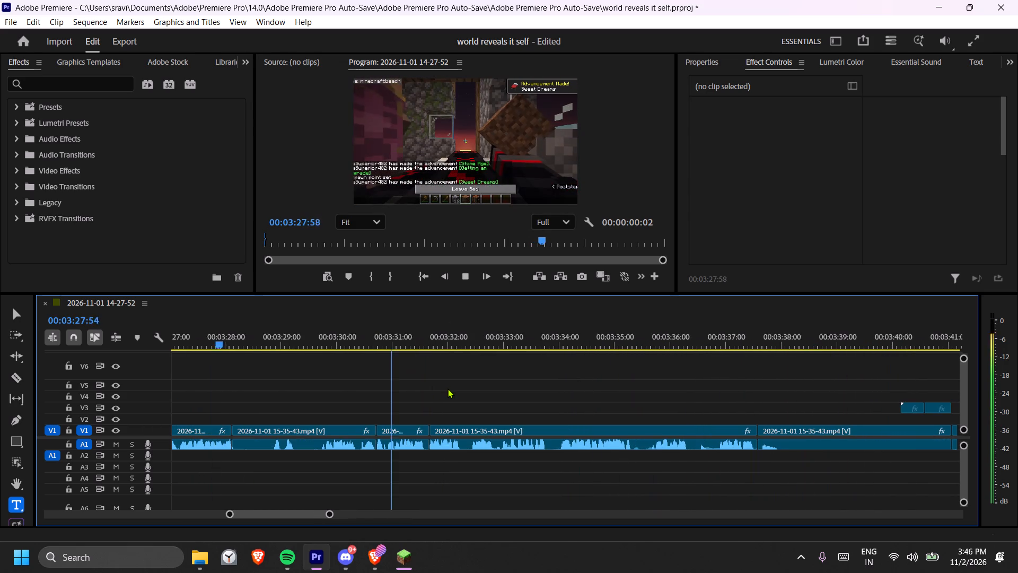
scroll(447, 388, "down", 5)
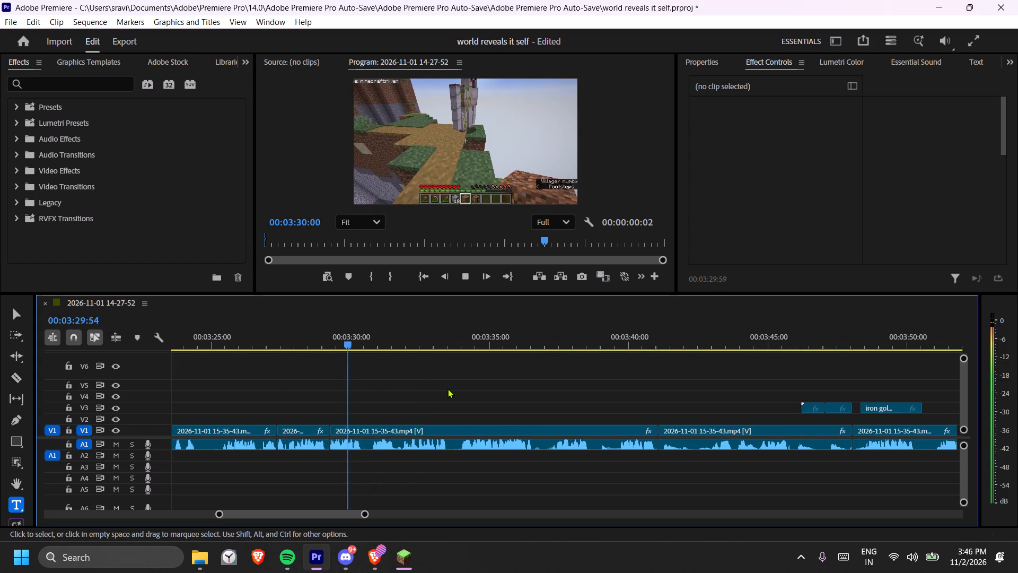
Skim the sequence from about 00:03:33 to 00:03:46, spot-checking the footage leading up to the iron golem replay clips.
left_click_drag(438, 340, 677, 360)
scroll(681, 371, "down", 3)
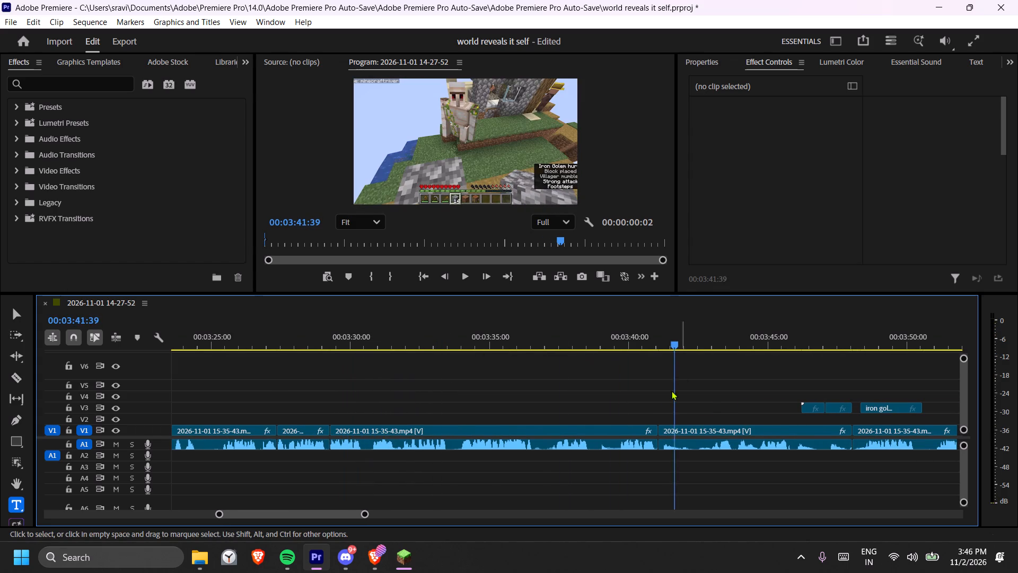
scroll(671, 390, "down", 11)
key("space")
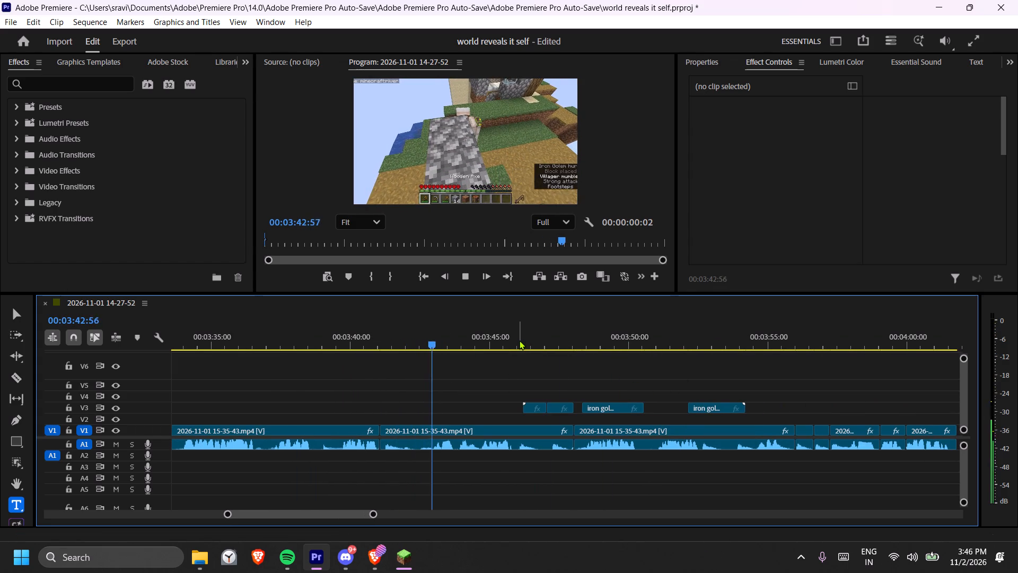
scroll(397, 387, "up", 4)
key("space")
left_click(254, 328)
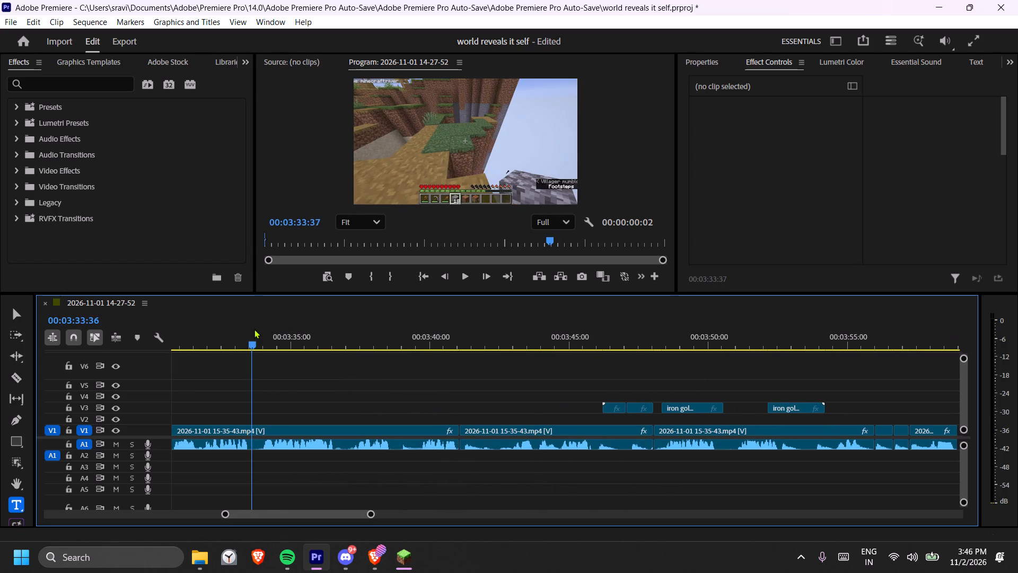
scroll(379, 381, "up", 3)
key("space")
scroll(379, 381, "down", 6)
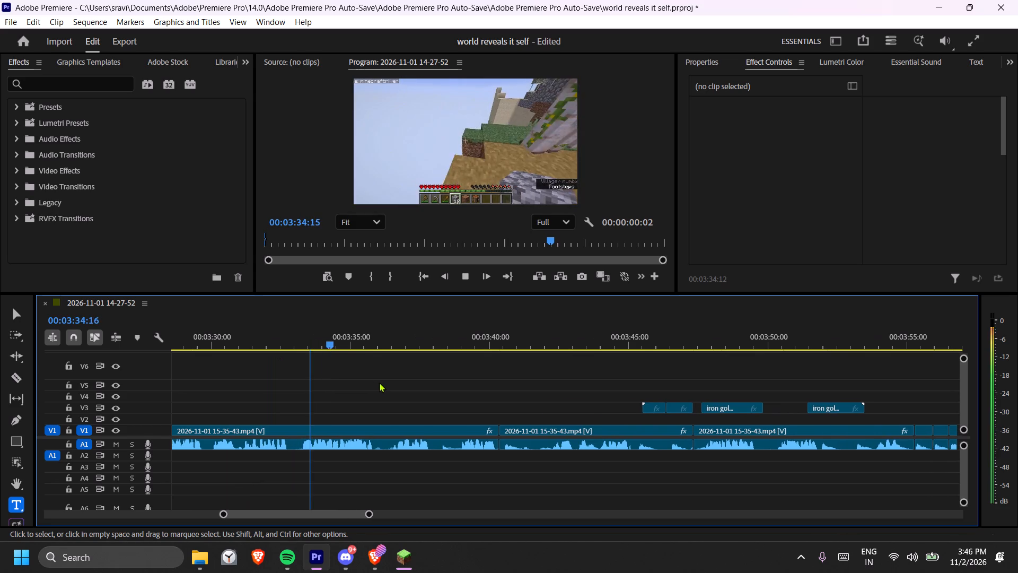
left_click(526, 342)
key("space")
left_click(551, 342)
key("space")
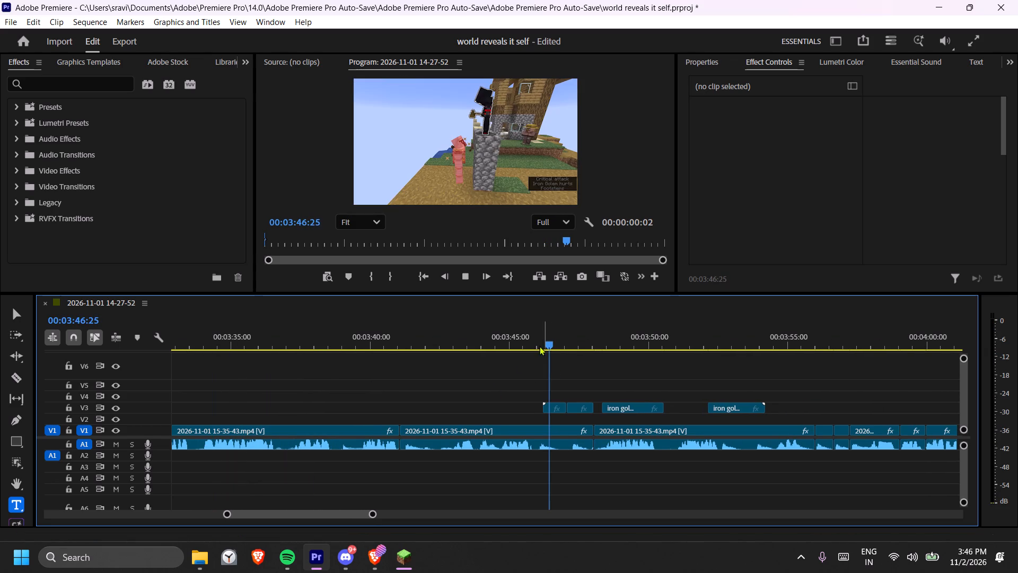
Play the sequence from about 00:03:46 to 00:04:08 to review the iron golem fight and the following grassland footage.
scroll(495, 384, "down", 6)
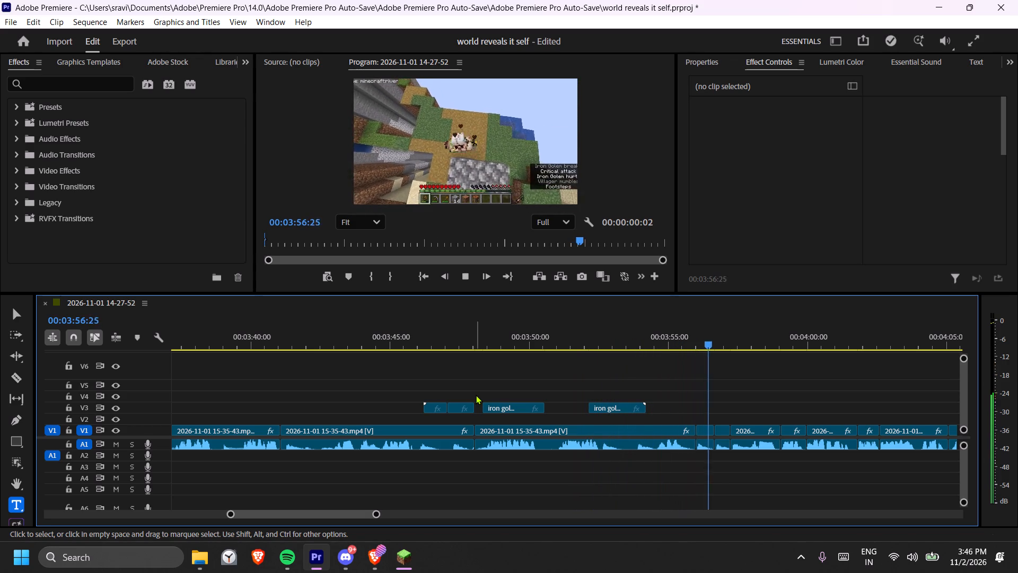
scroll(471, 395, "down", 4)
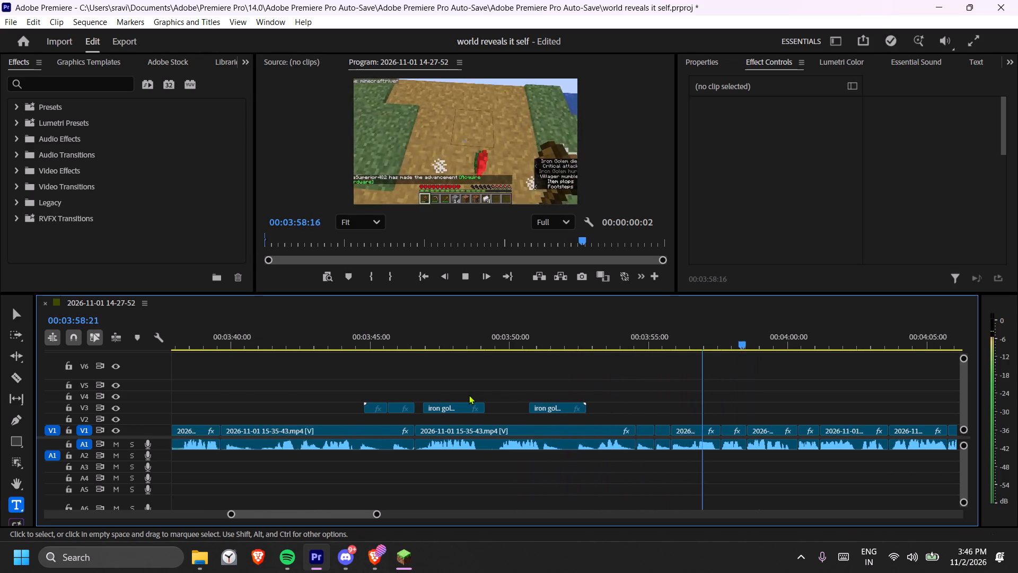
scroll(469, 395, "down", 4)
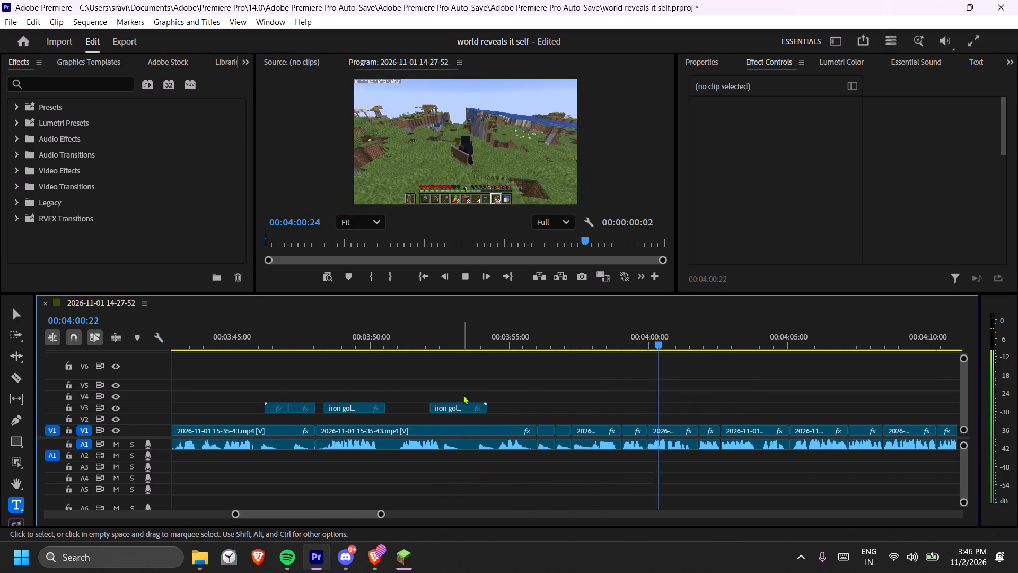
scroll(463, 395, "down", 3)
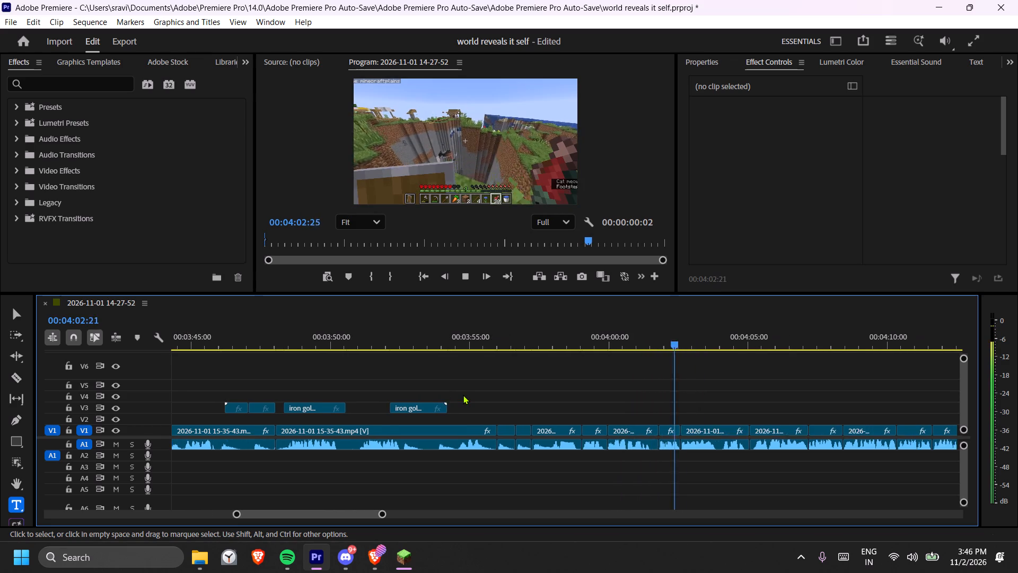
scroll(463, 395, "down", 8)
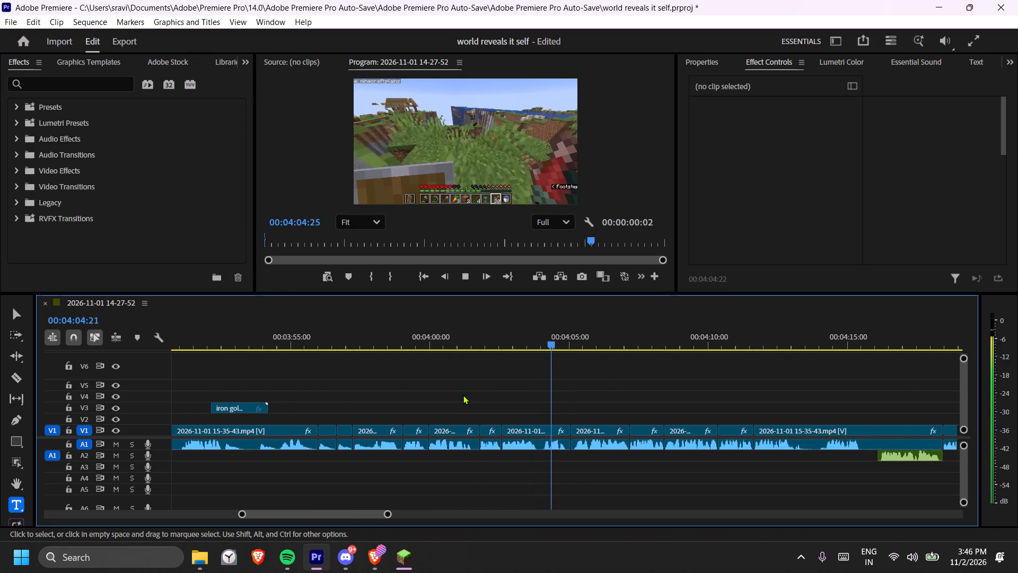
scroll(463, 395, "down", 2)
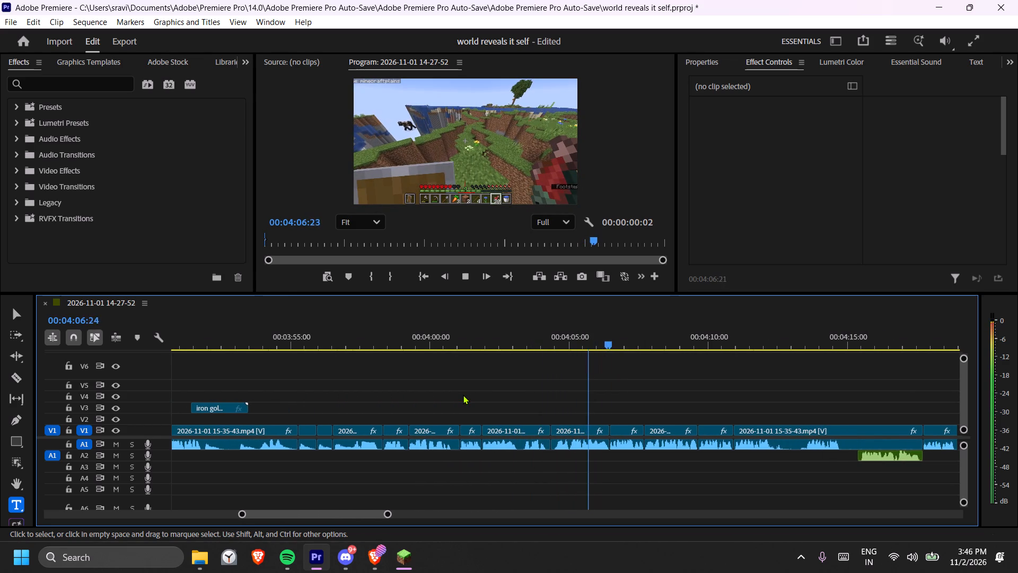
scroll(463, 395, "down", 5)
left_click(543, 396)
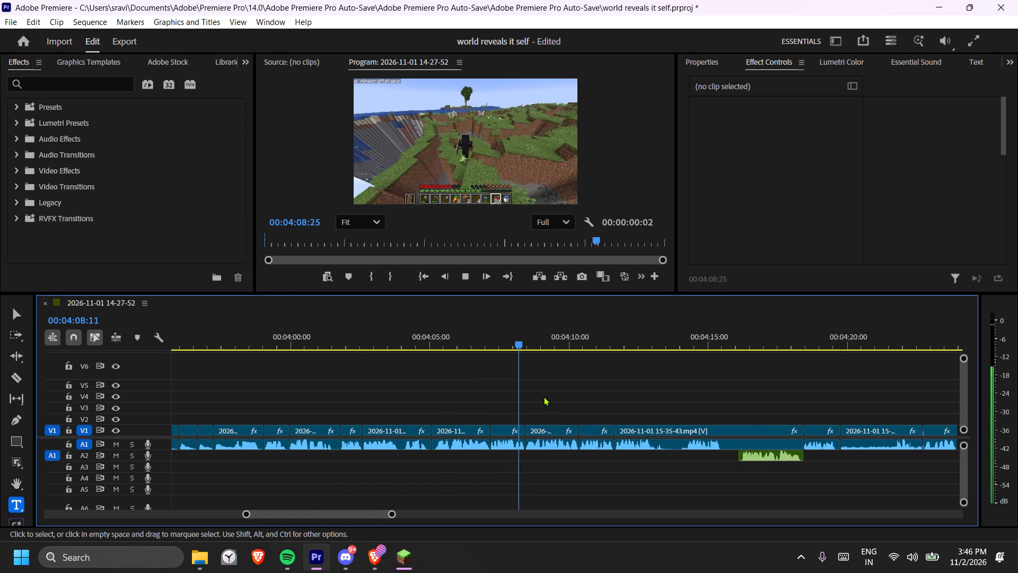
key("space")
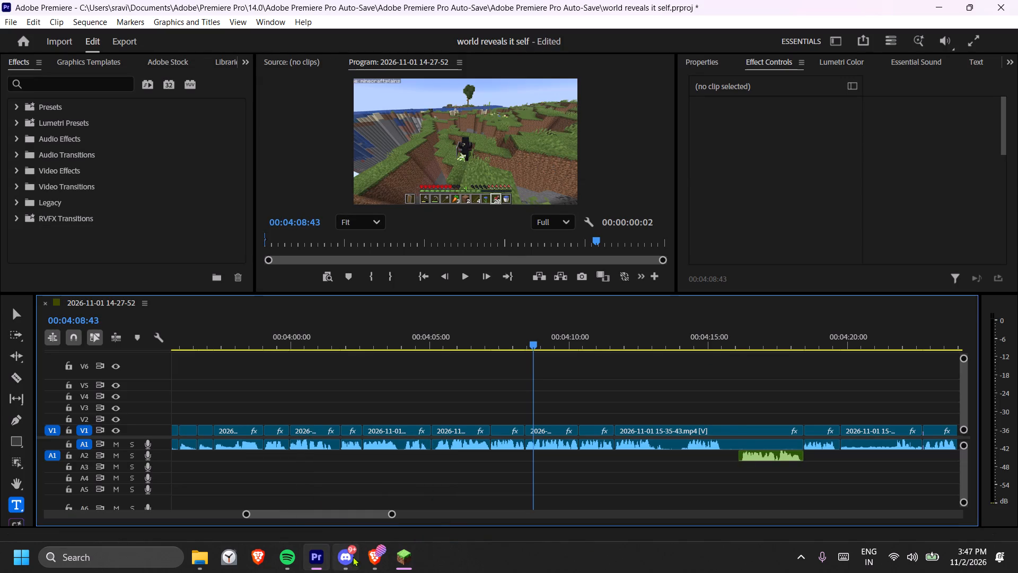
Switch to the Minecraft replay editor and delete the three camera keyframes between about 11:56 and 12:04.
left_click(403, 558)
left_click_drag(744, 478, 540, 426)
left_click(604, 233)
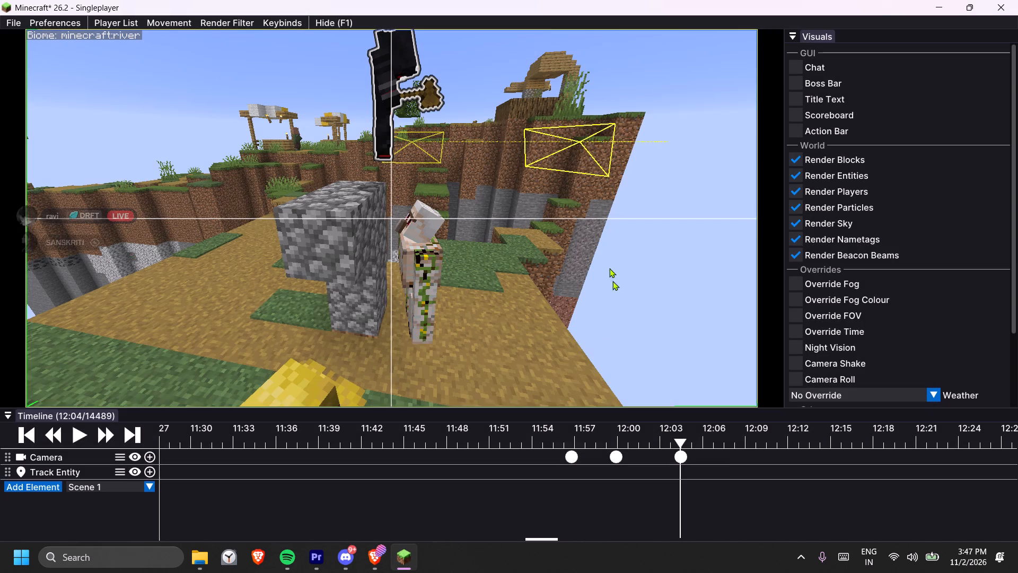
left_click_drag(731, 501, 523, 433)
key("Delete")
Scrub the replay forward past the iron golem scene to about 12:27, showing a wider time range.
left_click_drag(715, 435, 769, 444)
left_click_drag(812, 448, 855, 451)
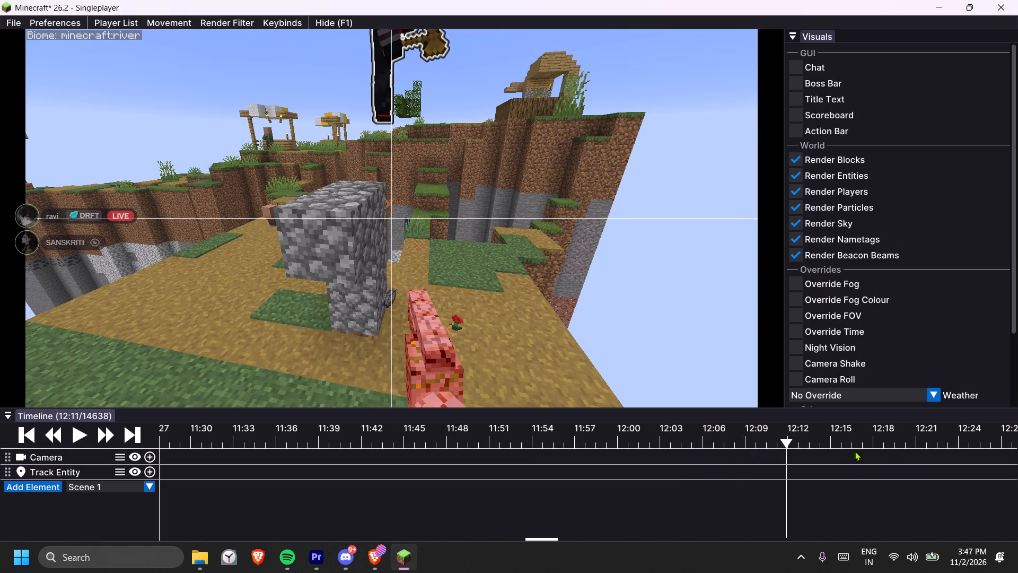
left_click_drag(855, 451, 857, 451)
scroll(696, 500, "down", 11)
key("minus")
key("minus")
key("minus")
key("minus")
key("minus")
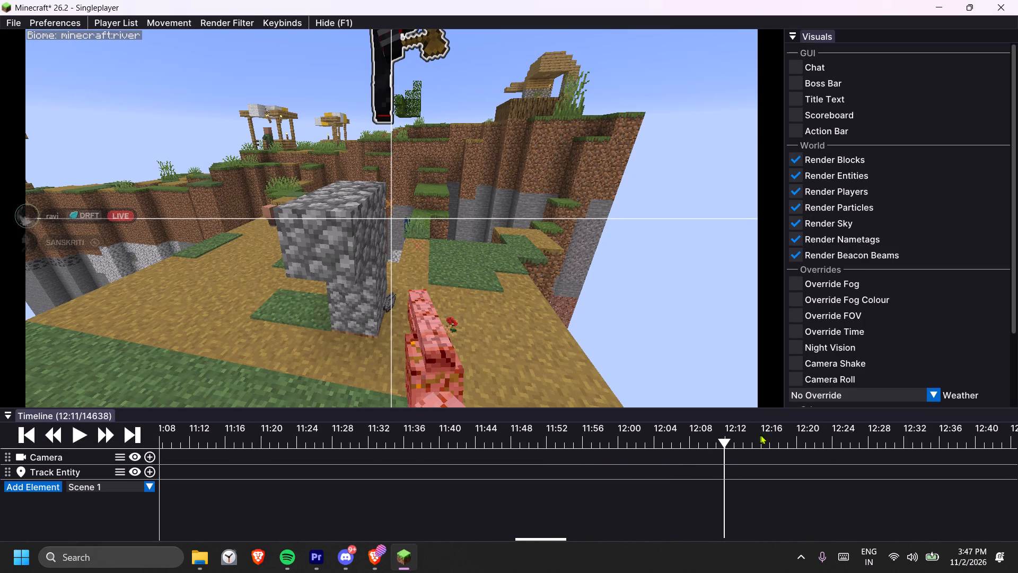
left_click_drag(782, 435, 823, 436)
left_click_drag(835, 433, 846, 433)
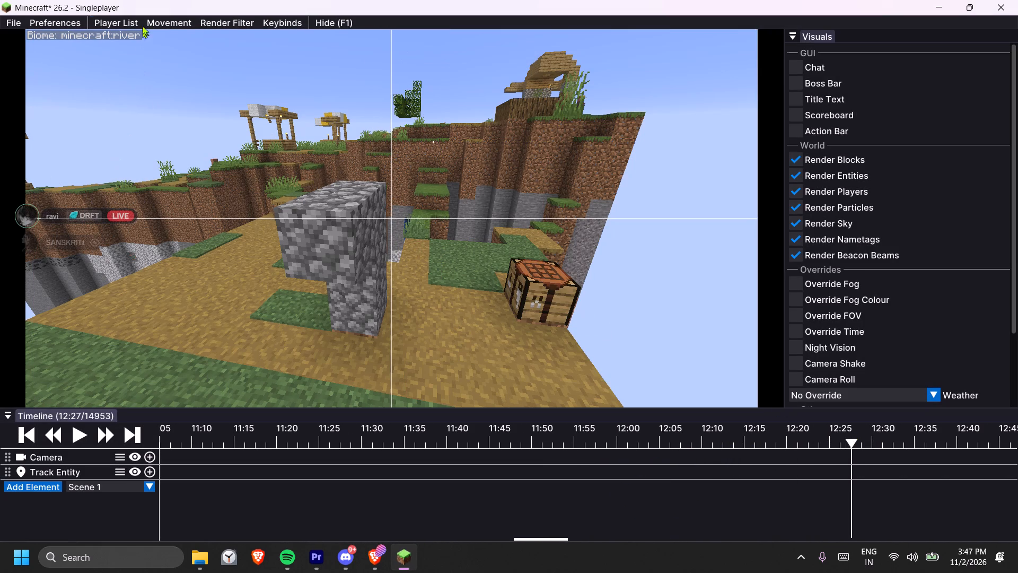
Teleport the replay camera to the recorded player at 12:27 and pull it back until the player is in view.
left_click(126, 18)
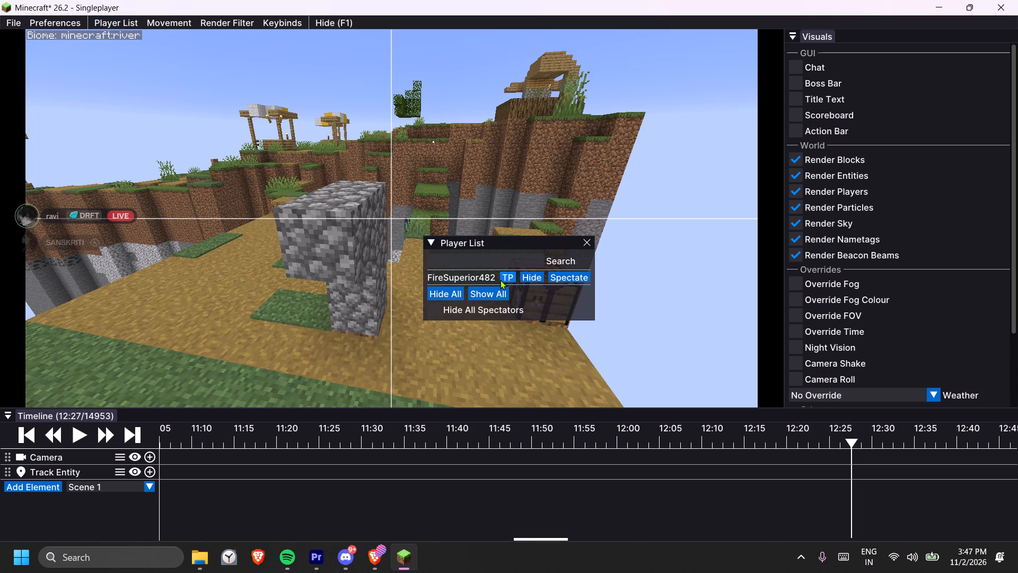
left_click(500, 280)
left_click(580, 244)
left_click(586, 240)
key("space")
left_click_drag(584, 244, 509, 279)
key("s")
key("s")
key("s")
key("s")
key("s")
key("s")
key("s")
key("s")
key("s")
key("s")
key("s")
key("s")
key("s")
key("s")
key("s")
key("s")
key("s")
key("s")
key("s")
key("s")
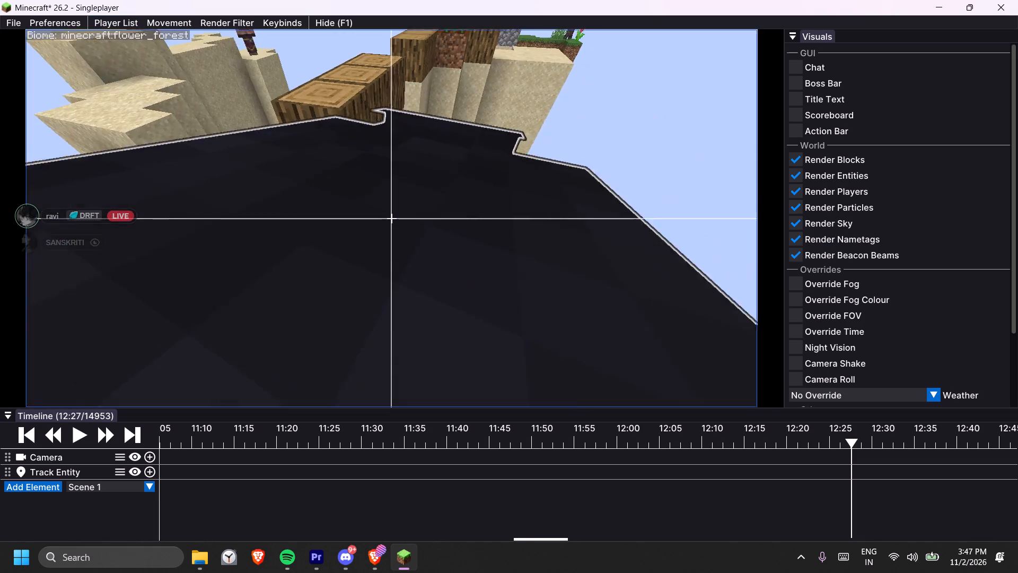
left_click_drag(509, 279, 509, 278)
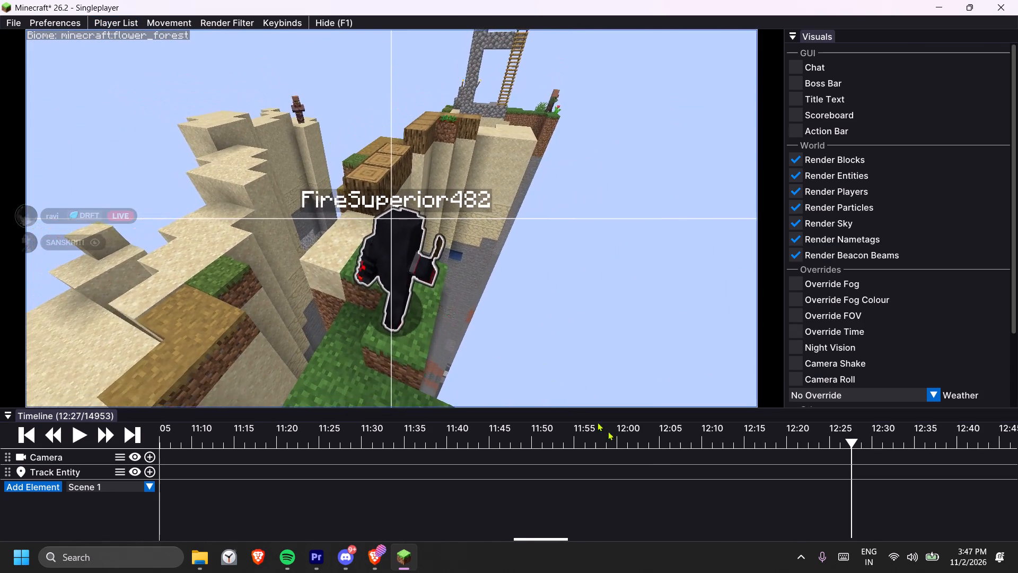
Scrub the replay to other moments, stopping at 05:06, and teleport the camera to the player there.
scroll(655, 459, "down", 20)
scroll(655, 459, "down", 3)
left_click_drag(853, 442, 880, 442)
left_click_drag(900, 440, 913, 440)
scroll(696, 457, "down", 17)
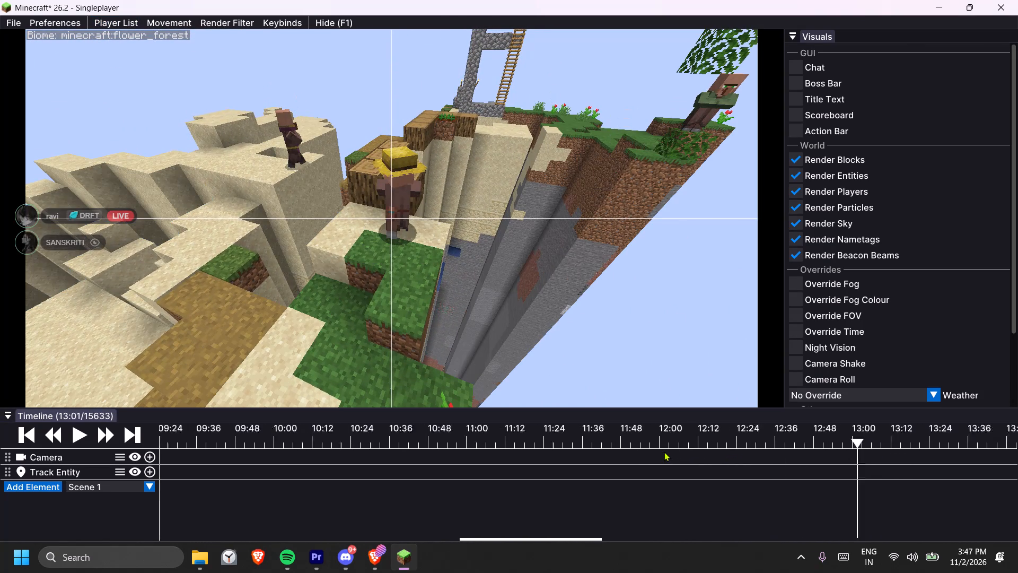
scroll(664, 452, "down", 20)
scroll(664, 452, "down", 20)
scroll(664, 452, "down", 20)
left_click_drag(696, 431, 749, 440)
left_click_drag(756, 440, 793, 440)
left_click_drag(813, 438, 829, 438)
left_click_drag(821, 436, 831, 437)
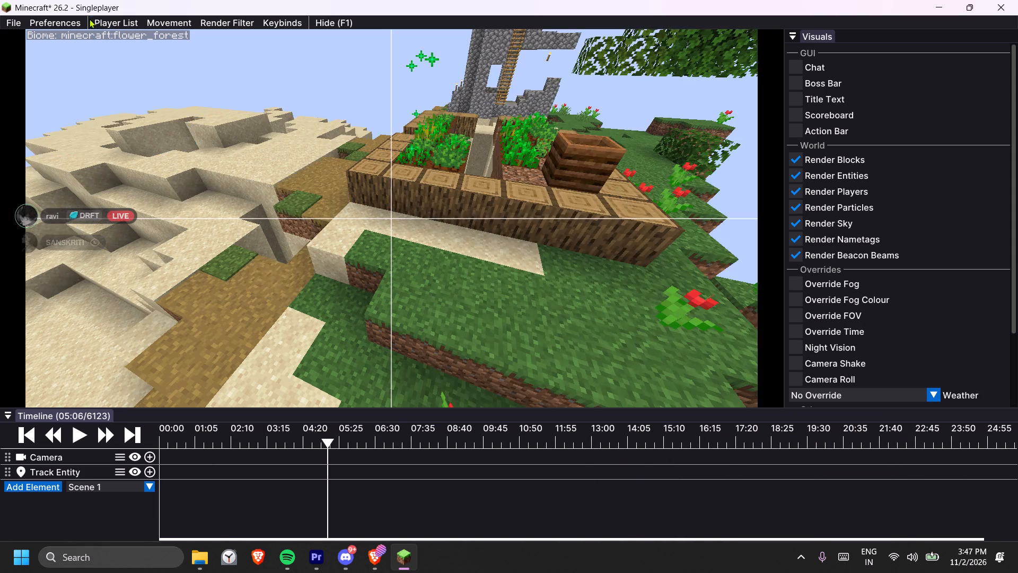
left_click(104, 23)
left_click(508, 279)
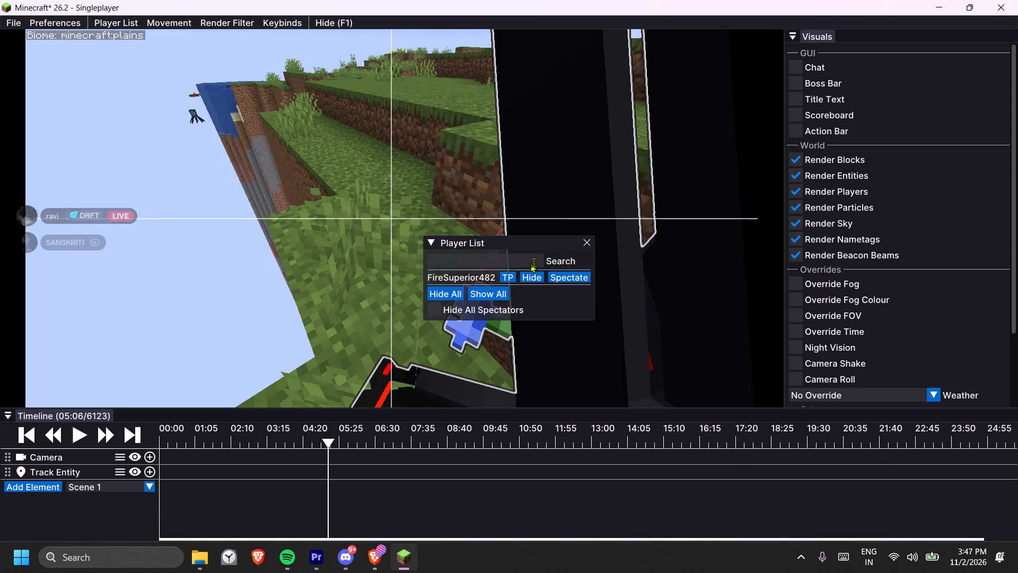
left_click_drag(568, 216, 509, 282)
key("space")
key("s")
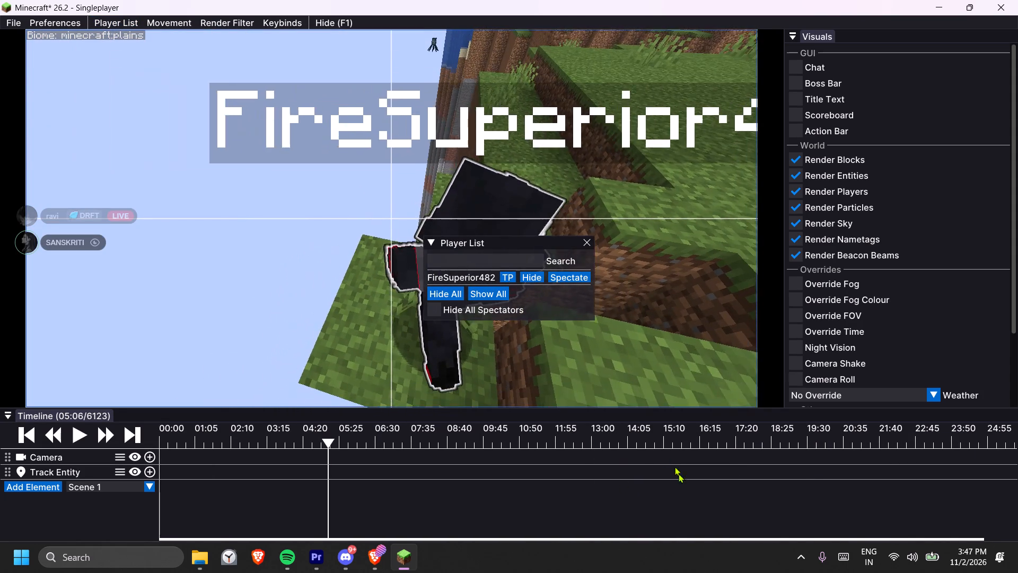
Move the replay to 17:36, raise the camera over the flowery plains and close the player list.
scroll(767, 488, "down", 4, "ctrl")
scroll(766, 488, "up", 5, "ctrl")
scroll(766, 490, "down", 6, "ctrl")
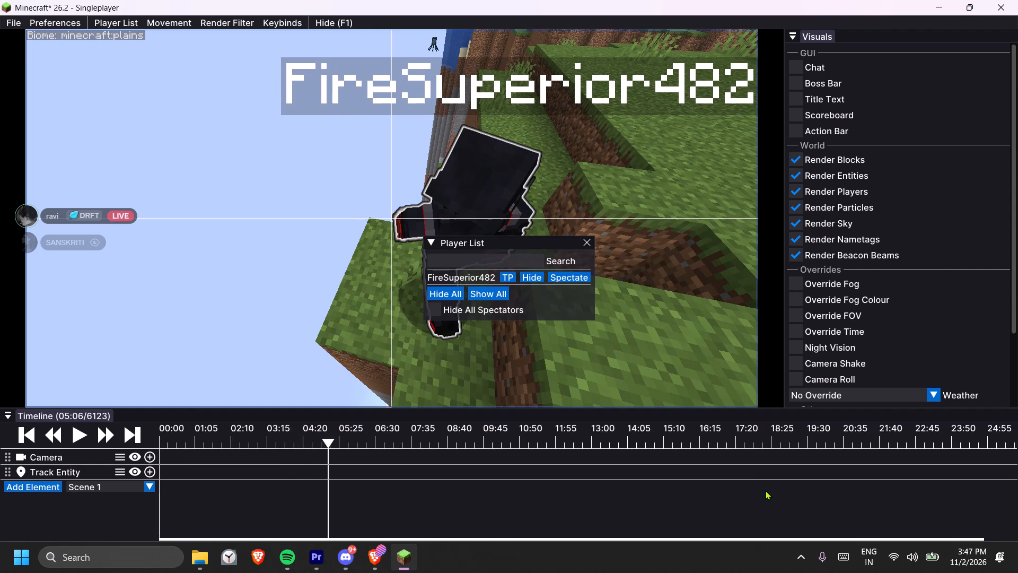
scroll(765, 490, "down", 3, "ctrl")
scroll(765, 490, "up", 8)
scroll(765, 469, "down", 6)
scroll(764, 468, "down", 11, "ctrl")
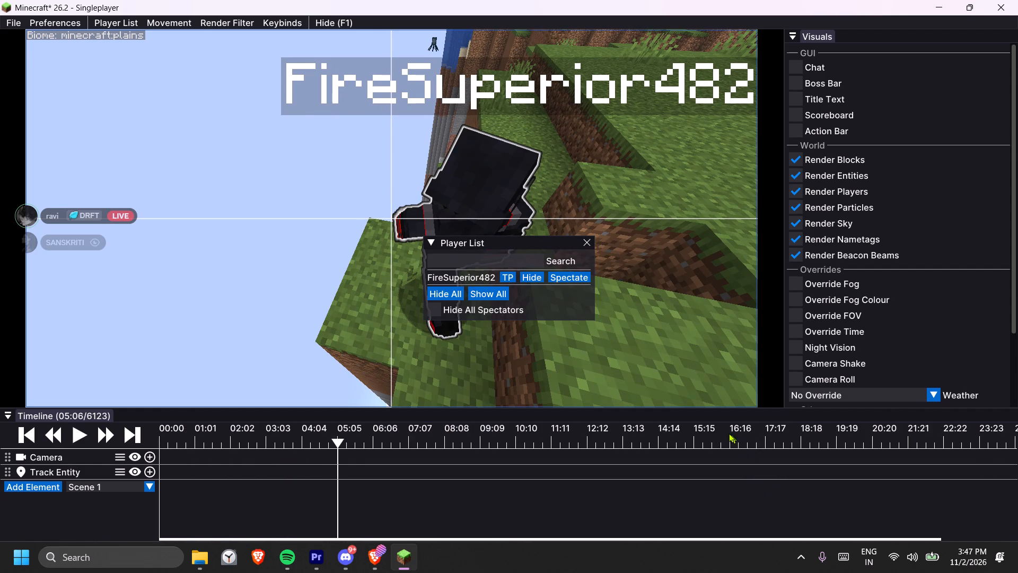
left_click_drag(707, 430, 776, 447)
left_click_drag(681, 267, 508, 278)
key("space")
key("s")
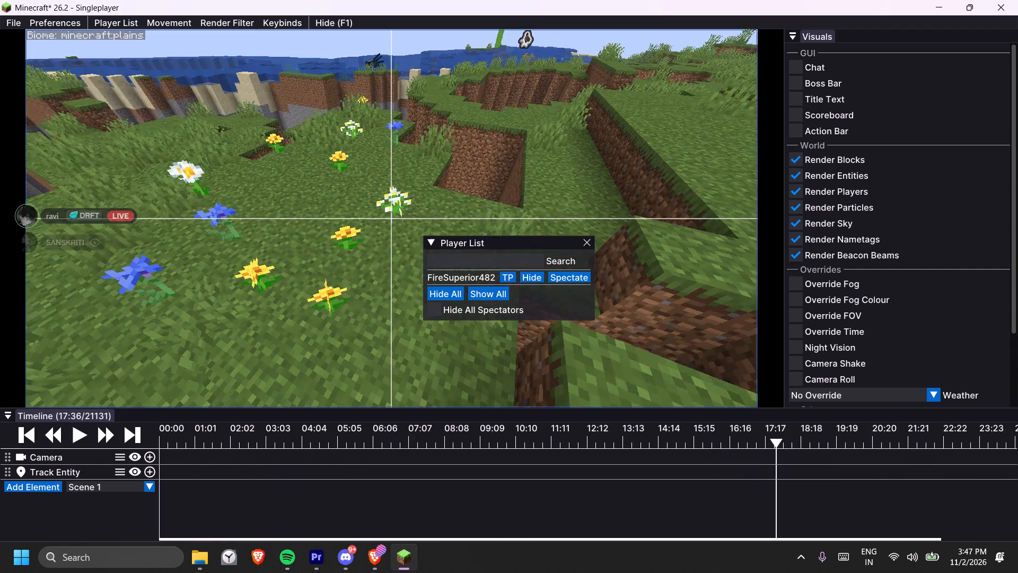
left_click_drag(508, 278, 510, 280)
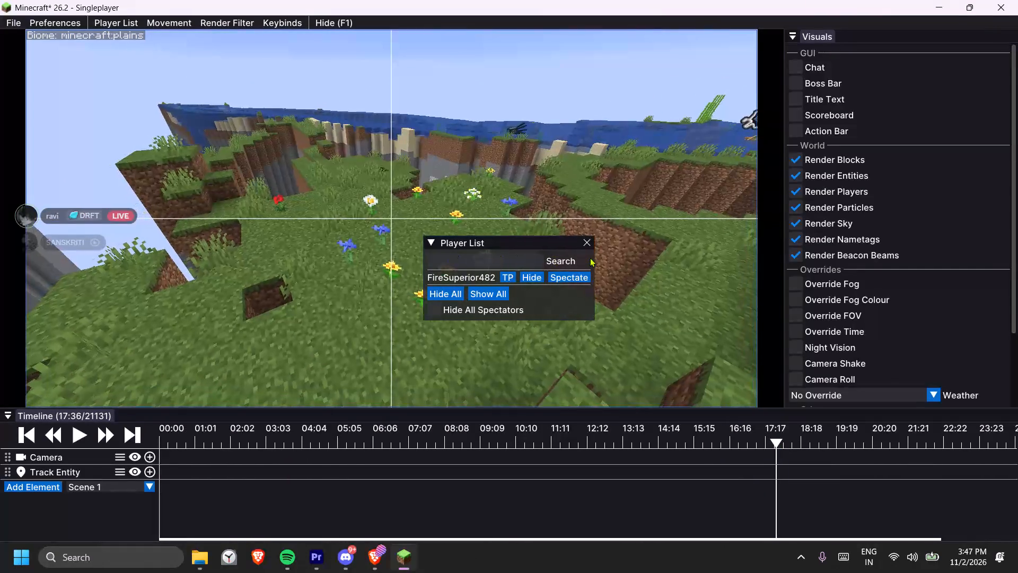
left_click(591, 242)
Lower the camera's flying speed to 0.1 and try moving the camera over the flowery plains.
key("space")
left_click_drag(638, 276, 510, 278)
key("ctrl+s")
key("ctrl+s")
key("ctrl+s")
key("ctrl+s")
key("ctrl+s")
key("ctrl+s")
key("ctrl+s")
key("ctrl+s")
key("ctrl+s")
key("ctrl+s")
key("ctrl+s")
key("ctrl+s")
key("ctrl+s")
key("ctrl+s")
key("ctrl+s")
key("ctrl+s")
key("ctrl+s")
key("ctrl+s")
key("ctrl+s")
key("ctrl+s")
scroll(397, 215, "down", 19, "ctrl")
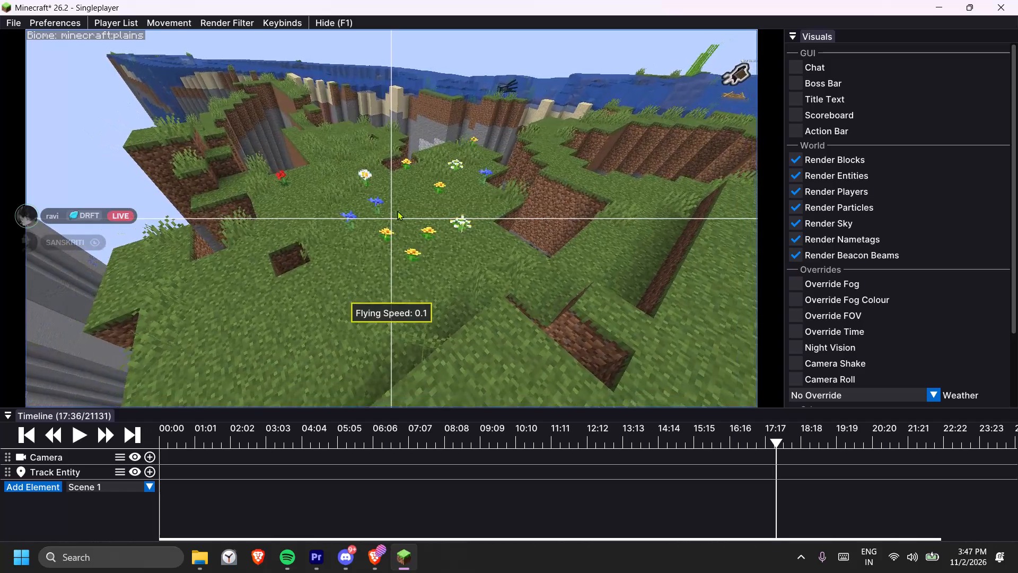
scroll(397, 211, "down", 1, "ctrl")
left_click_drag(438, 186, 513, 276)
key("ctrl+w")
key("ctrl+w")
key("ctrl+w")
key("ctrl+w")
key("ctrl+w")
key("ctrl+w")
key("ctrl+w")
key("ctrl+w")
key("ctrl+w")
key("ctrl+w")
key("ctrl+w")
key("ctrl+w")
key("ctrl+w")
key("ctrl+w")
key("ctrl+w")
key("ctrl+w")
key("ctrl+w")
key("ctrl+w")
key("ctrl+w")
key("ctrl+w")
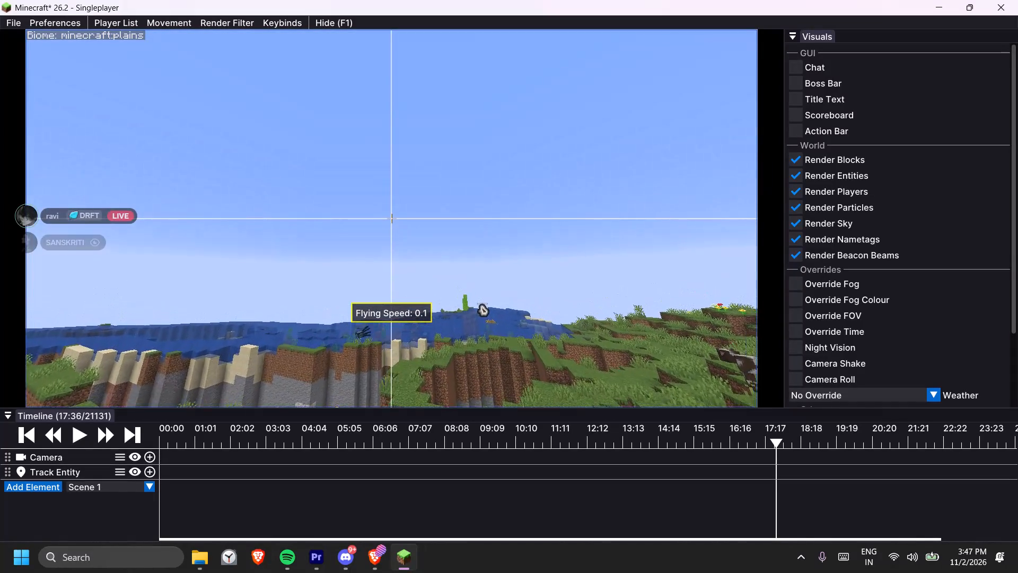
Raise the flying speed to 1.7 and pull the camera back to a high, wide view of the plains and ocean.
left_click_drag(513, 276, 509, 290)
scroll(379, 276, "up", 18, "ctrl")
left_click_drag(433, 264, 508, 282, "ctrl")
key("ctrl+s")
key("ctrl+s")
key("ctrl+s")
key("ctrl+s")
key("ctrl+s")
key("ctrl+s")
key("ctrl+s")
key("ctrl+s")
key("ctrl+s")
key("ctrl+s")
key("ctrl+s")
key("ctrl+s")
key("ctrl+s")
key("ctrl+s")
key("ctrl+s")
key("ctrl+s")
key("ctrl+s")
key("ctrl+s")
key("ctrl+s")
key("ctrl+s")
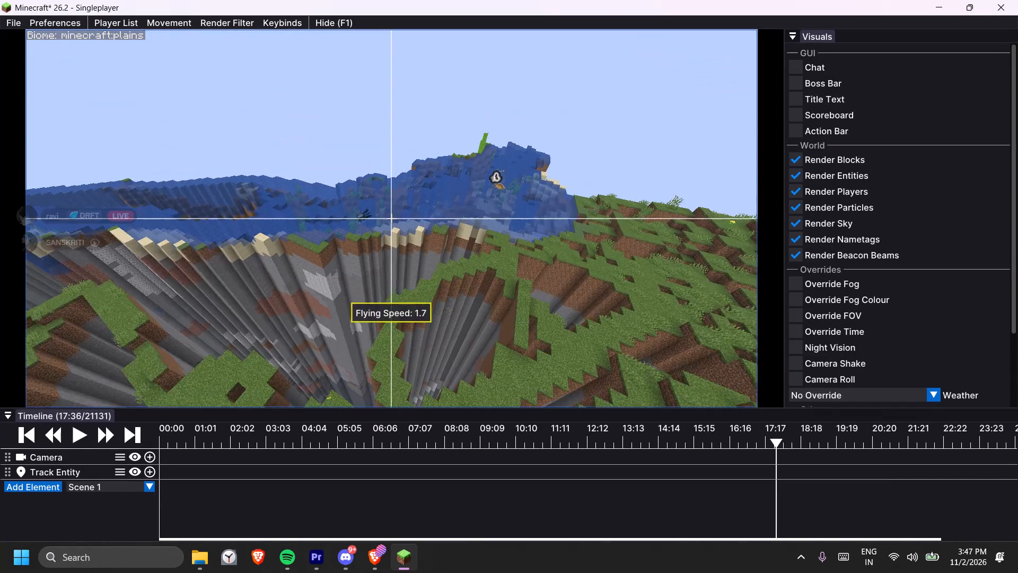
left_click_drag(508, 282, 510, 278, "ctrl")
Move the replay back in stages to 09:21 and start fast-forward playback from there.
left_click(622, 437)
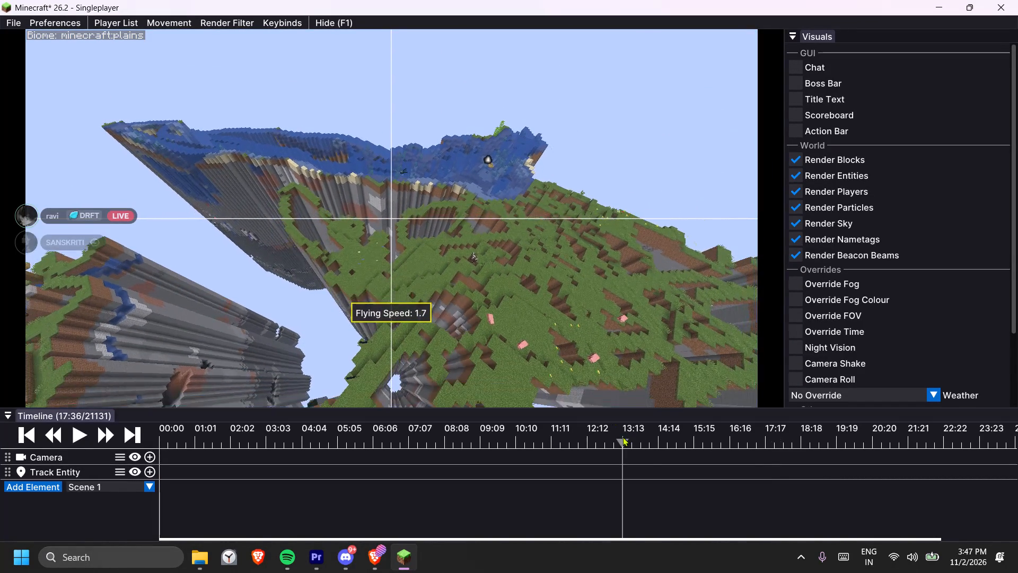
left_click(600, 437)
left_click(582, 438)
left_click(550, 438)
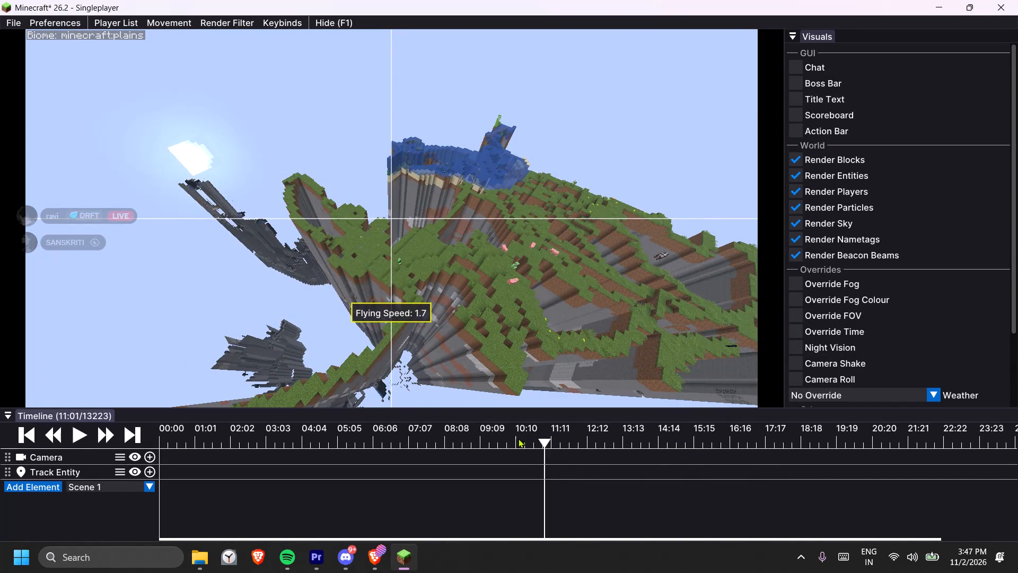
left_click(506, 438)
left_click(487, 438)
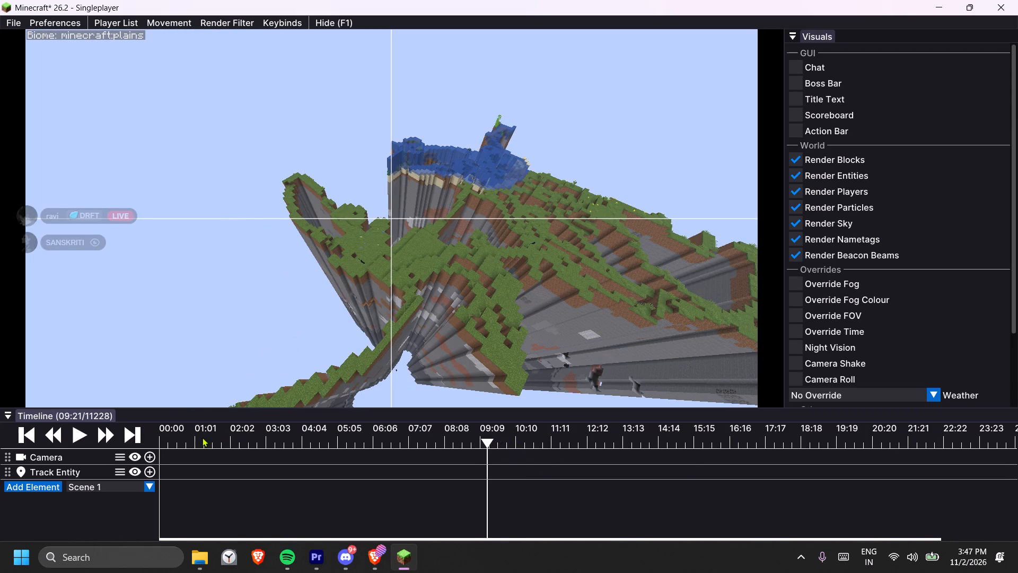
triple_click(107, 437)
left_click(106, 436)
left_click(71, 436)
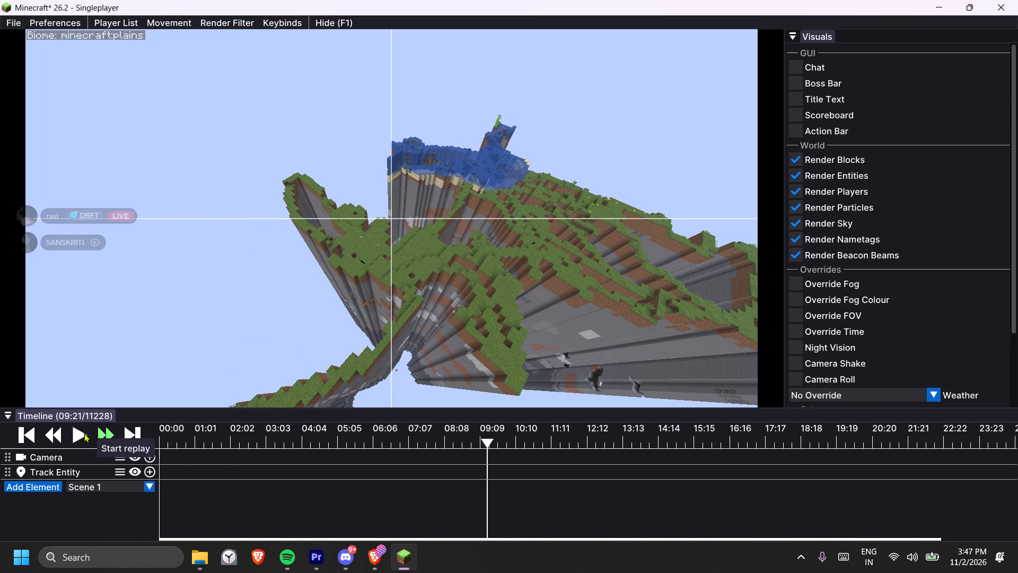
left_click(83, 436)
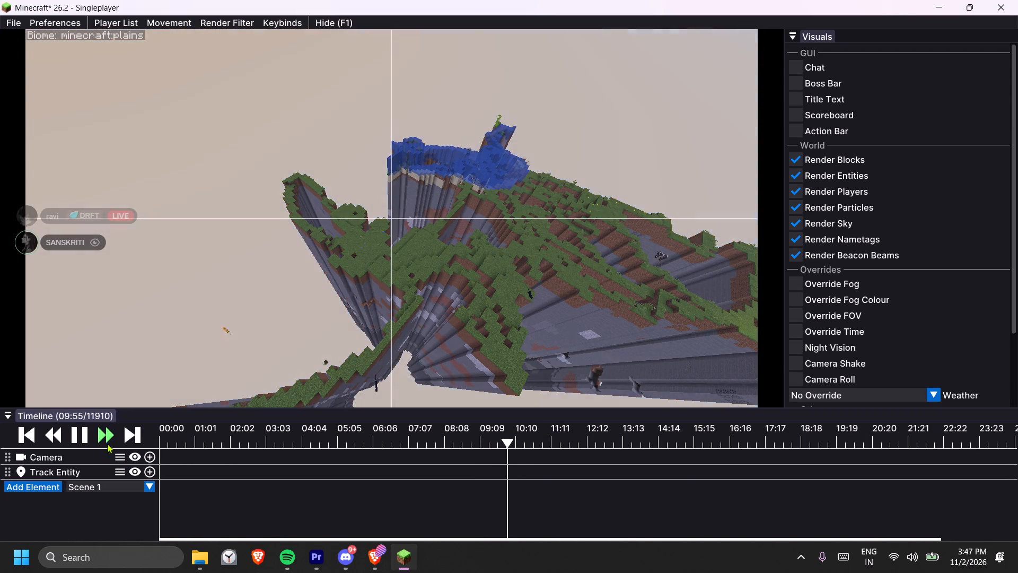
Turn the camera towards the village during playback and fly closer, keeping the recorded player in view.
left_click_drag(312, 350, 510, 278)
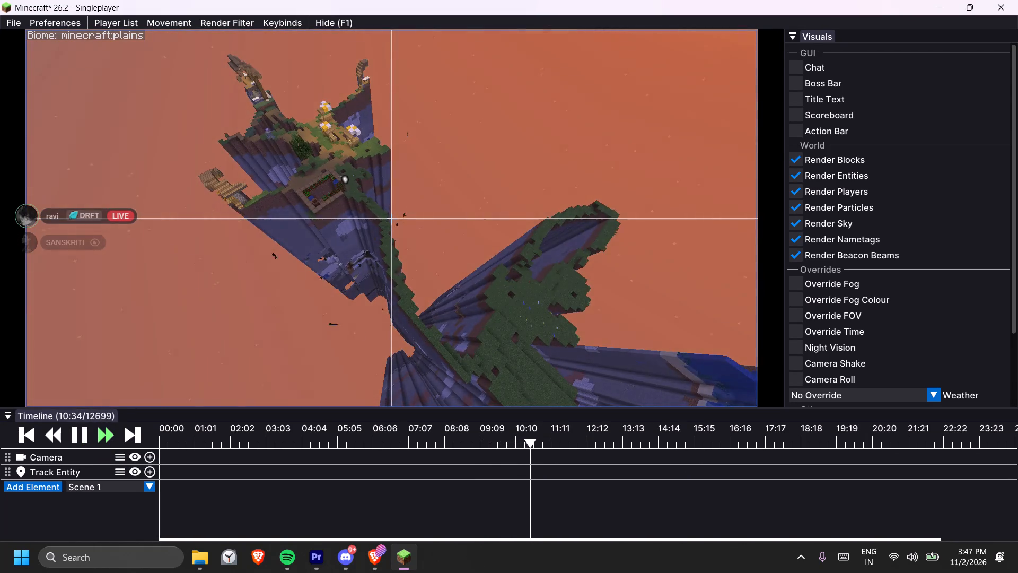
left_click_drag(510, 278, 509, 277)
key("w")
key("w")
key("w")
key("w")
key("w")
key("w")
key("w")
key("w")
key("w")
key("w")
key("w")
key("w")
key("w")
key("w")
key("w")
key("w")
key("w")
key("w")
key("w")
key("w")
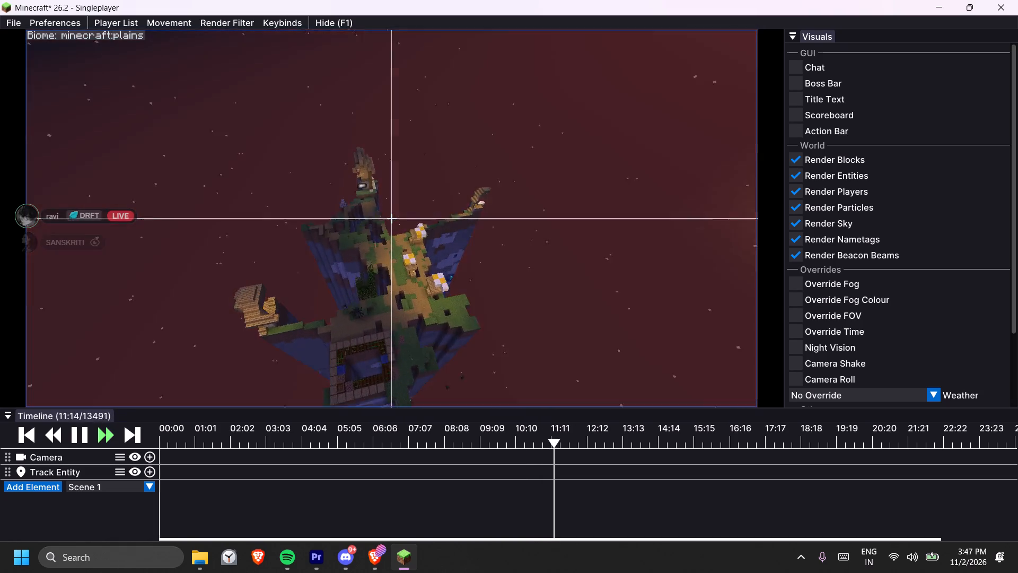
left_click_drag(509, 277, 510, 275)
key("s")
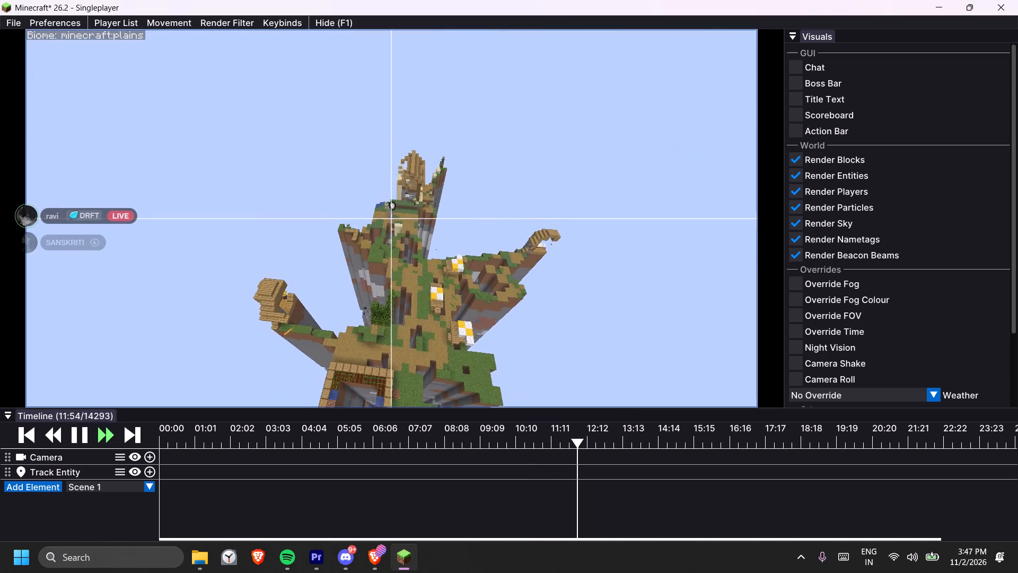
left_click_drag(510, 275, 509, 277)
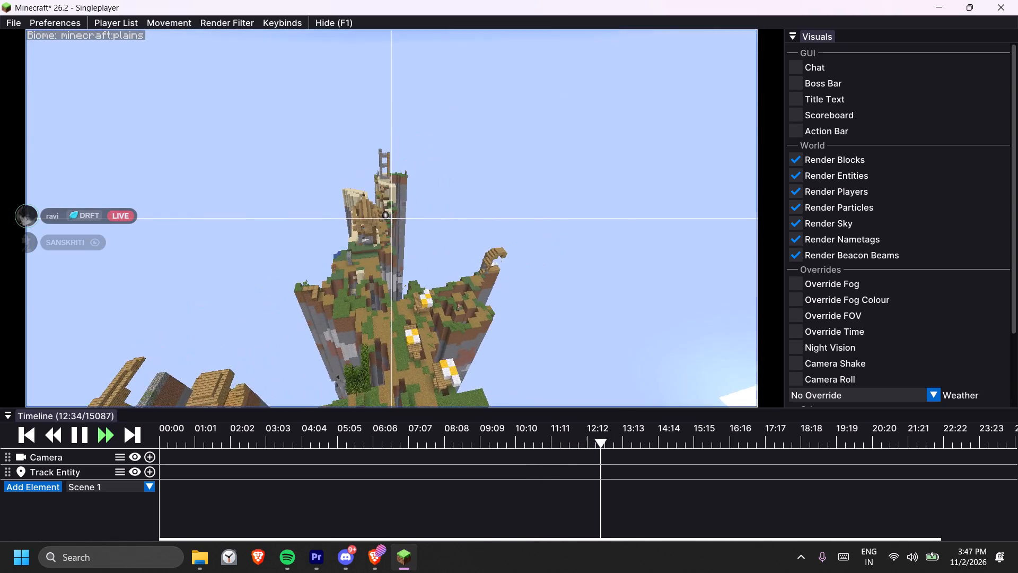
Pull the camera back during playback to a wide overhead view of the village and the neighbouring plains.
left_click_drag(509, 277, 511, 277)
key("s")
key("s")
key("s")
key("s")
key("s")
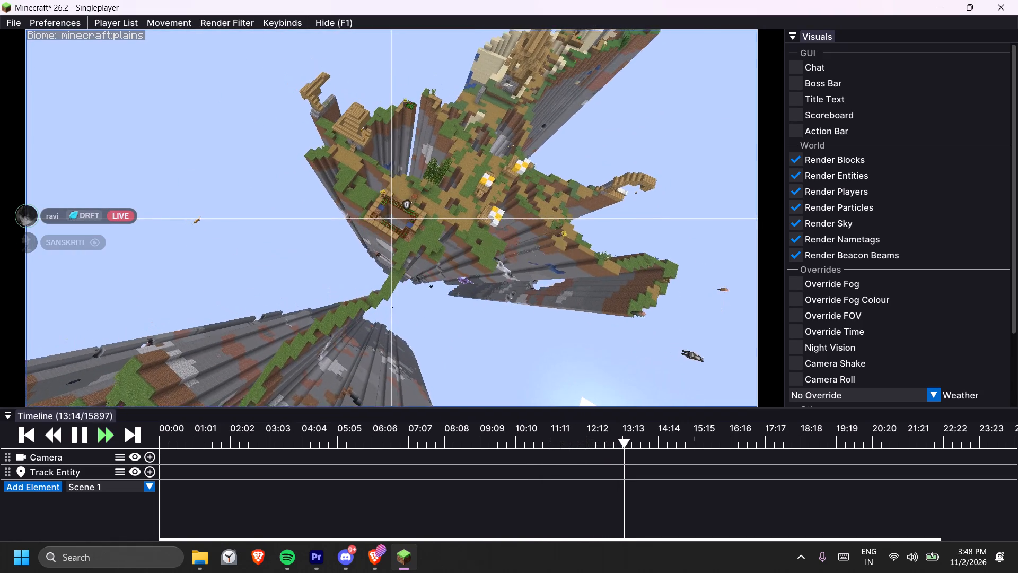
left_click_drag(511, 277, 511, 278)
key("s")
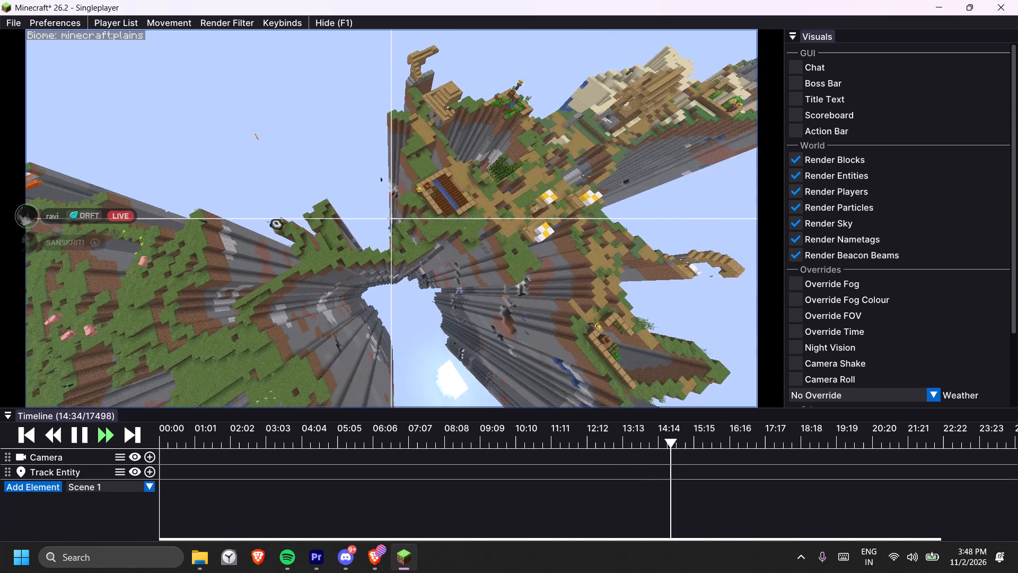
Follow the recorded player from the village across the plains to the ocean, flying forward and raising the camera.
left_click_drag(511, 278, 507, 278)
key("w")
key("w")
key("w")
key("w")
key("w")
key("w")
key("w")
key("w")
key("w")
key("w")
key("w")
key("w")
key("w")
key("w")
key("w")
key("w")
key("w")
key("w")
key("w")
key("w")
key("space")
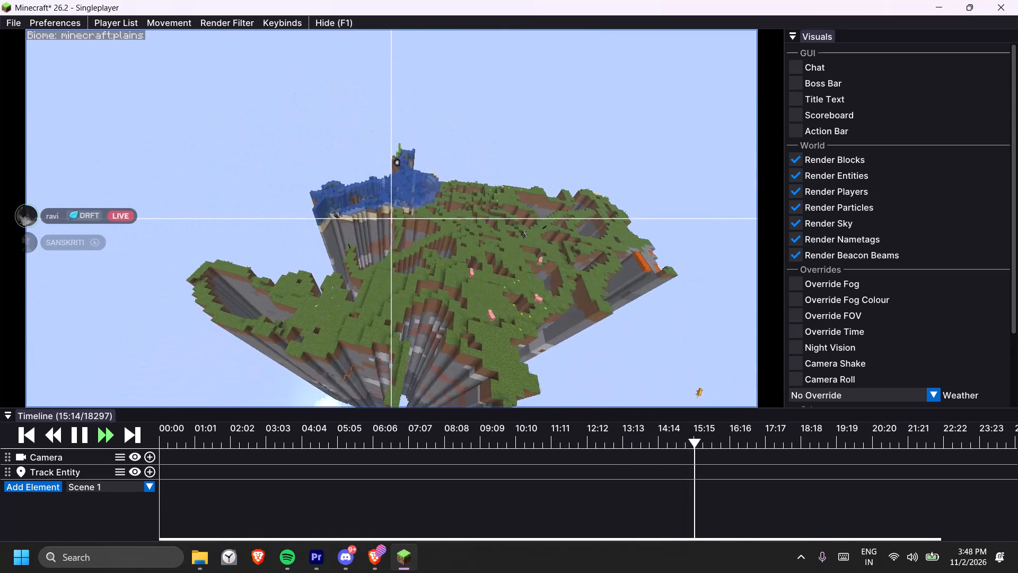
left_click_drag(507, 278, 489, 281)
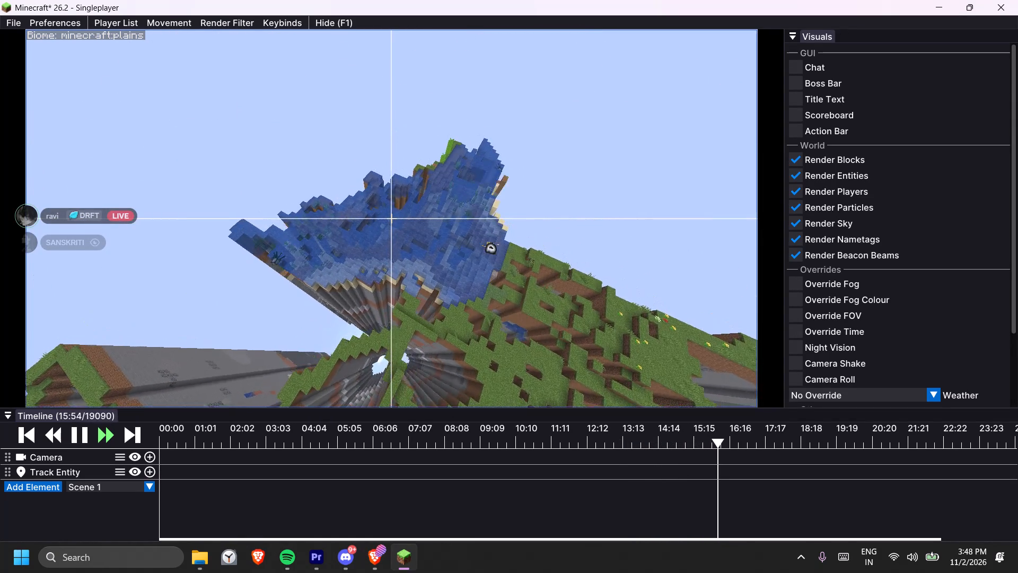
left_click_drag(489, 281, 508, 278)
key("space")
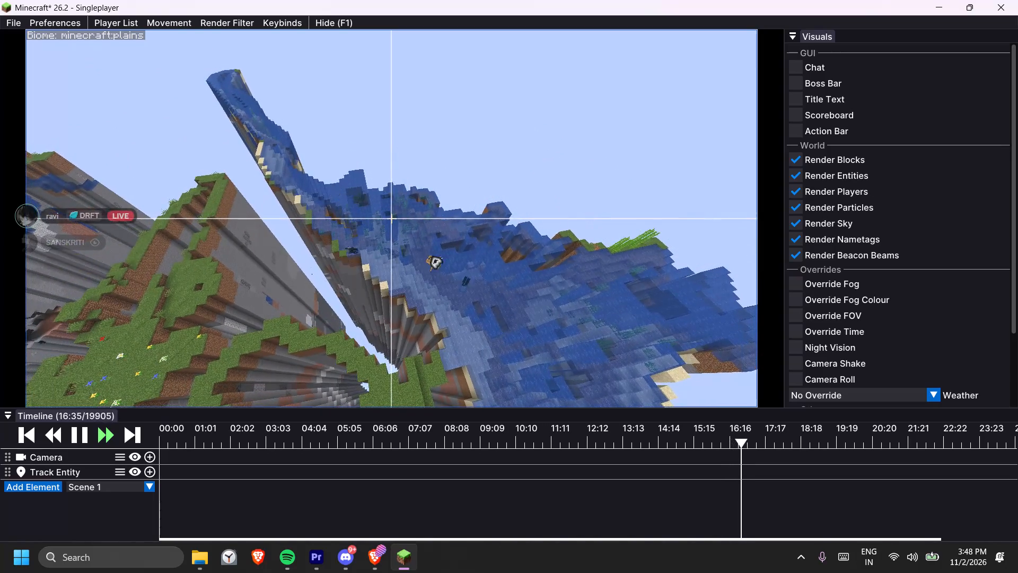
Shift the camera sideways along the coast during playback and raise it to keep the ocean crossing in view.
left_click_drag(508, 278, 507, 278)
key("a")
key("a")
key("a")
key("a")
key("a")
key("a")
key("a")
key("a")
key("a")
key("a")
key("a")
key("a")
key("a")
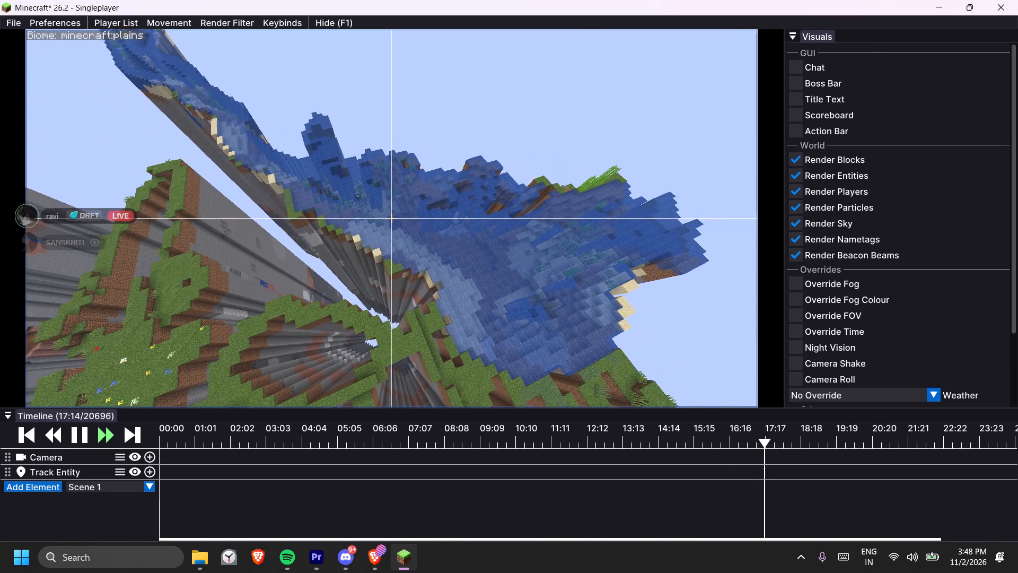
left_click_drag(507, 278, 510, 279)
key("space")
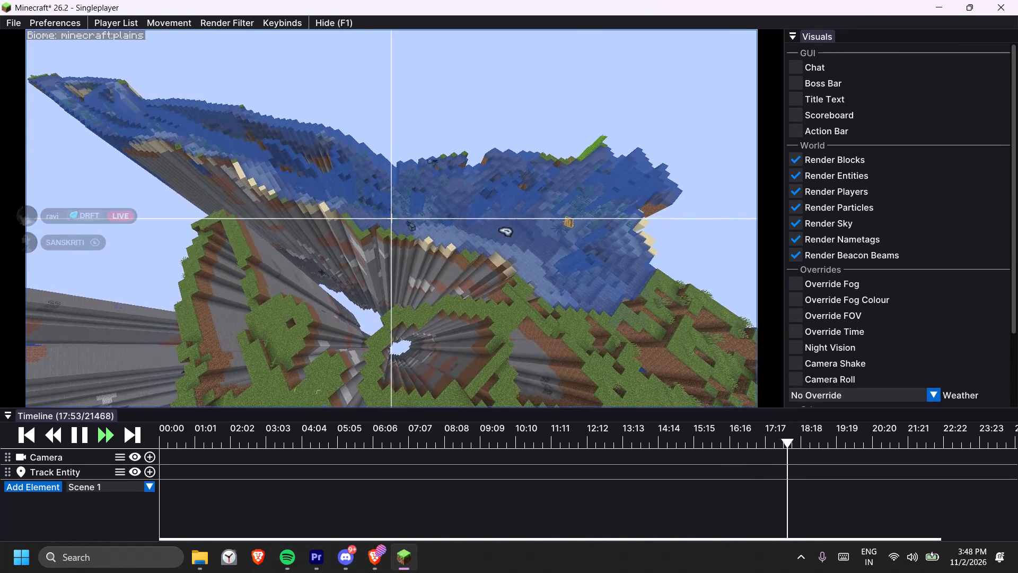
Watch the ocean crossing during fast-forward playback, raising the camera and turning it towards the plains.
left_click_drag(510, 279, 510, 278)
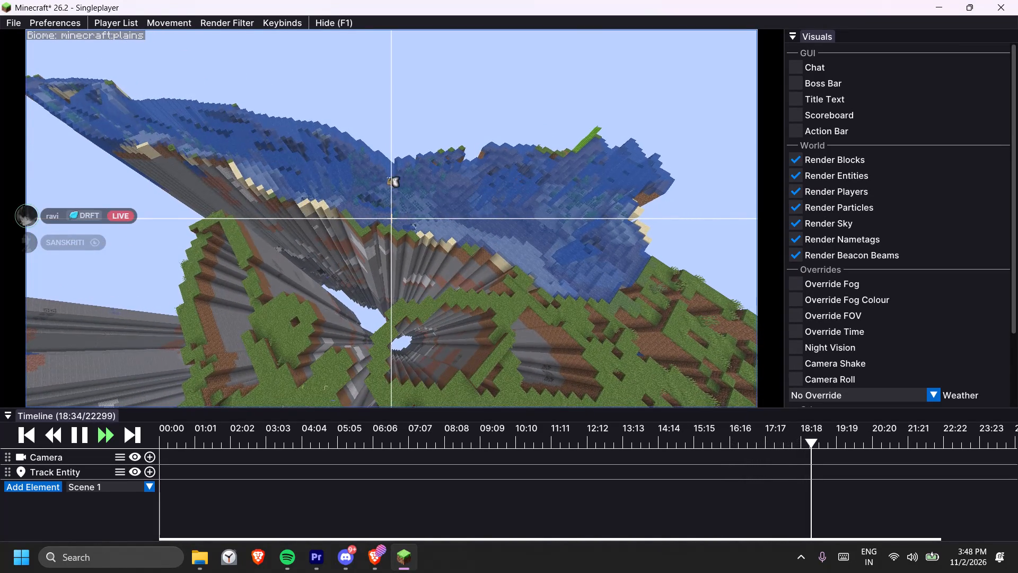
left_click_drag(510, 278, 510, 278)
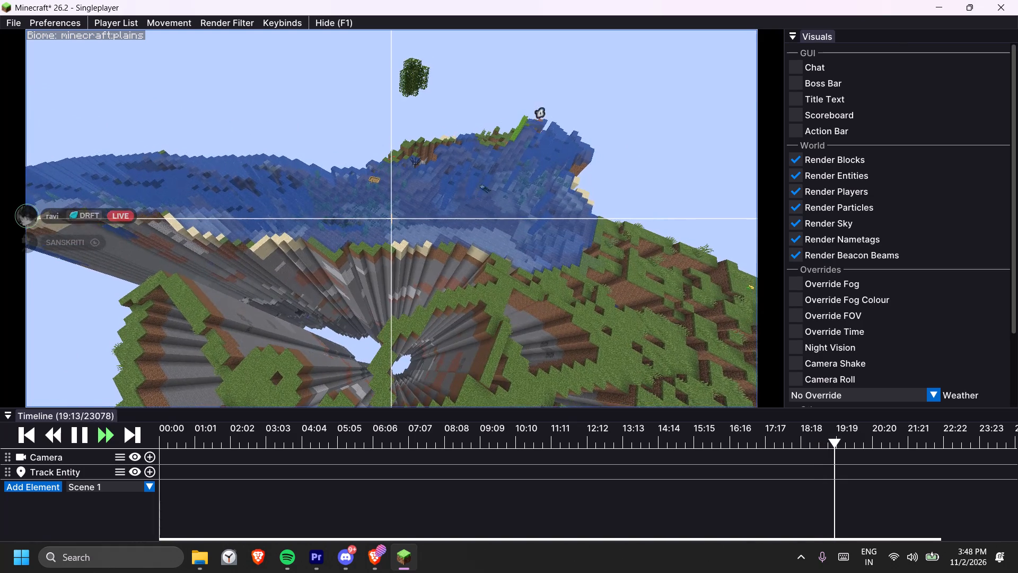
left_click_drag(510, 278, 509, 277)
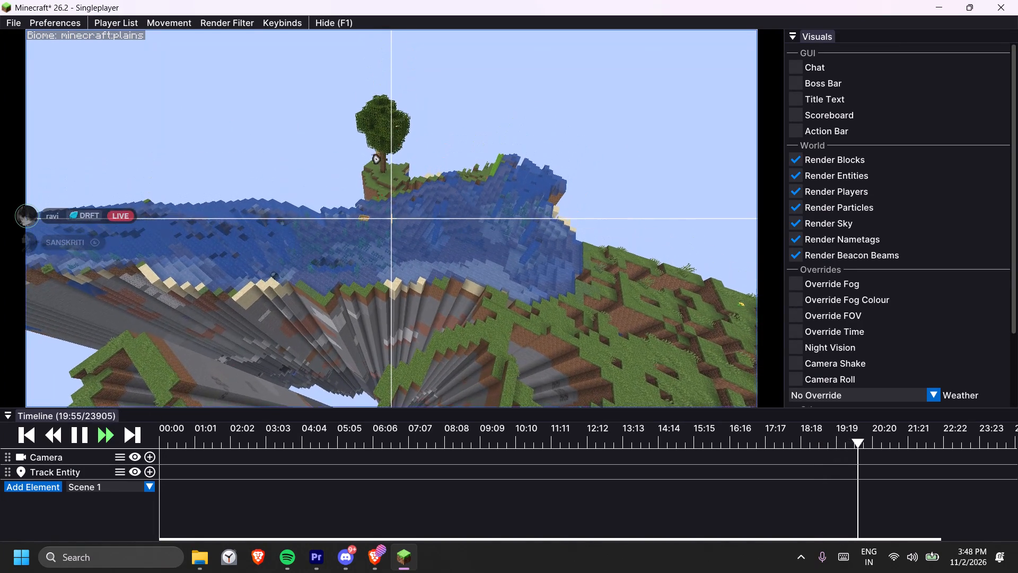
left_click_drag(509, 277, 509, 279)
key("space")
key("space")
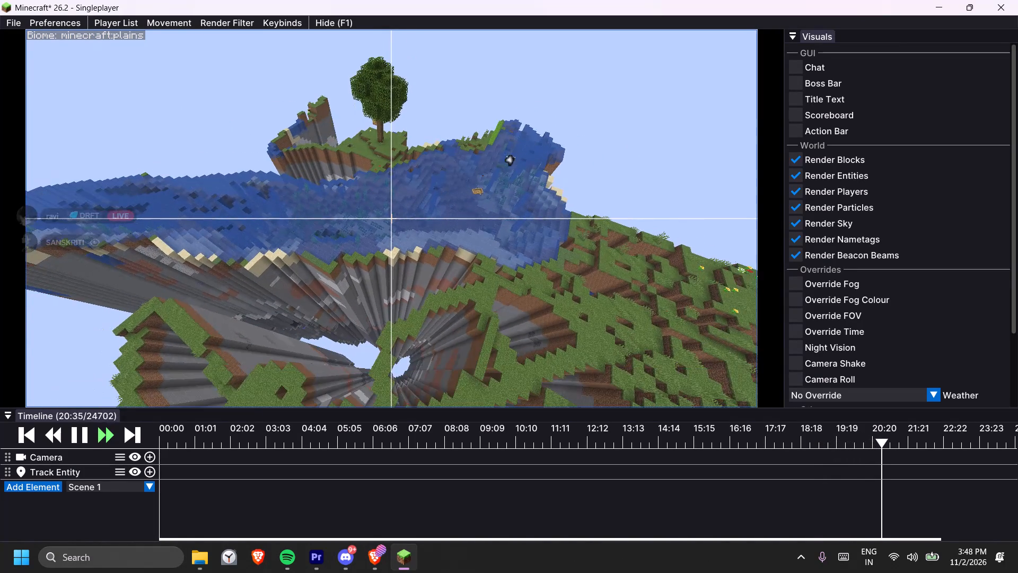
left_click_drag(509, 279, 509, 280)
key("space")
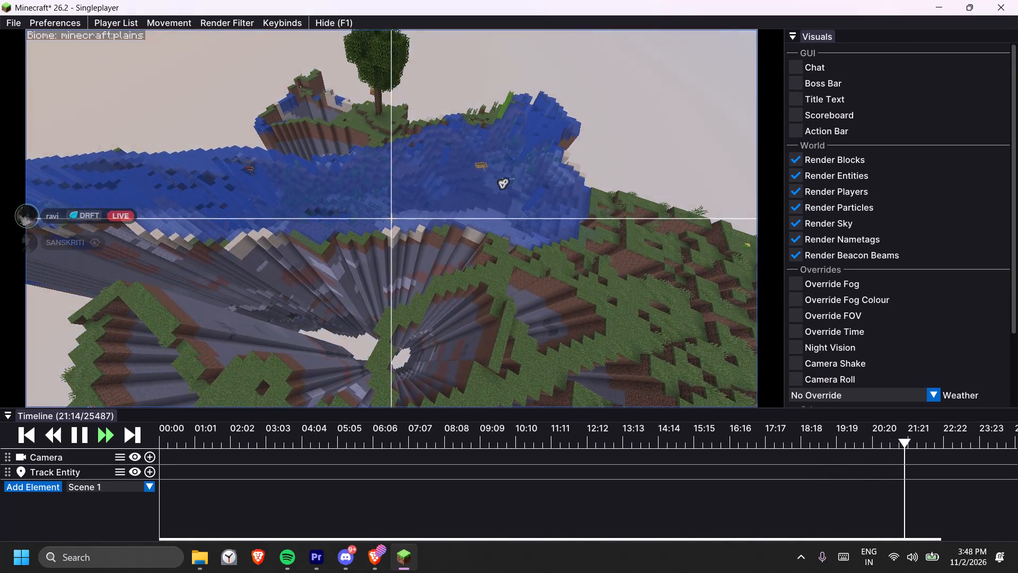
left_click_drag(509, 280, 521, 274)
key("space")
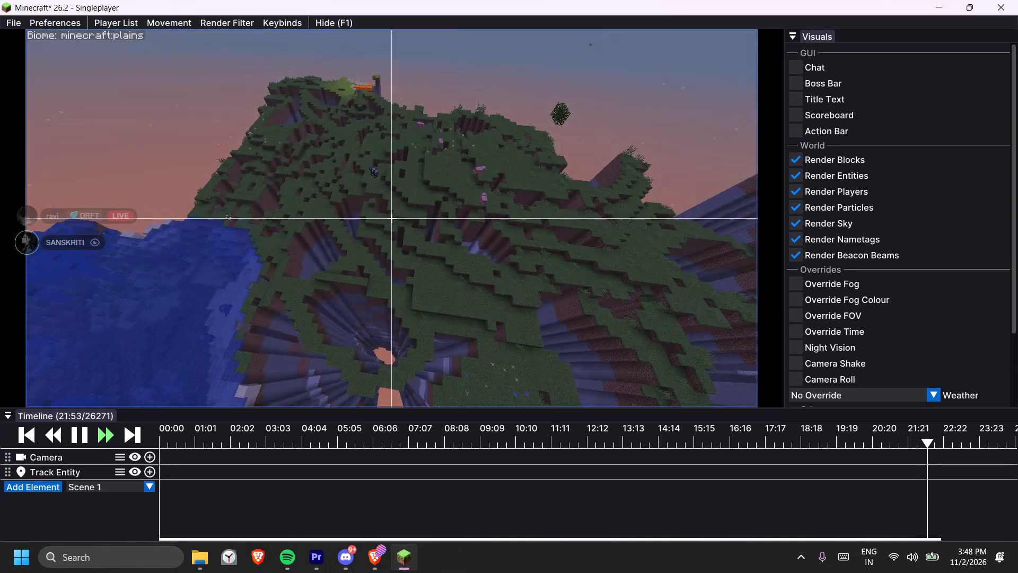
Fly over the plains towards the village and coast during fast-forward playback, looking for the recorded player.
key("w")
left_click_drag(521, 274, 503, 274)
key("d")
key("d")
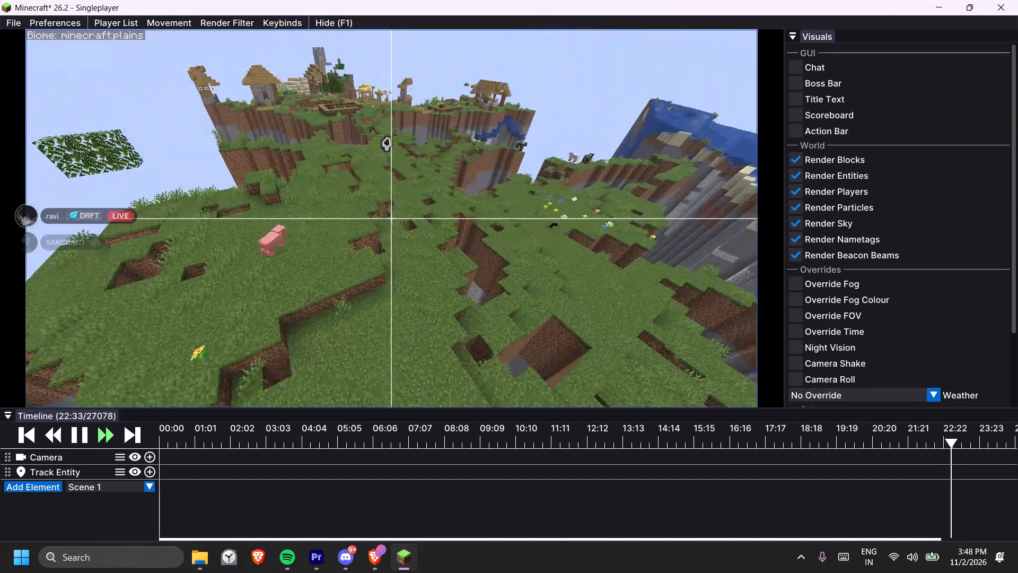
left_click_drag(503, 274, 510, 279)
key("space")
key("space")
key("w")
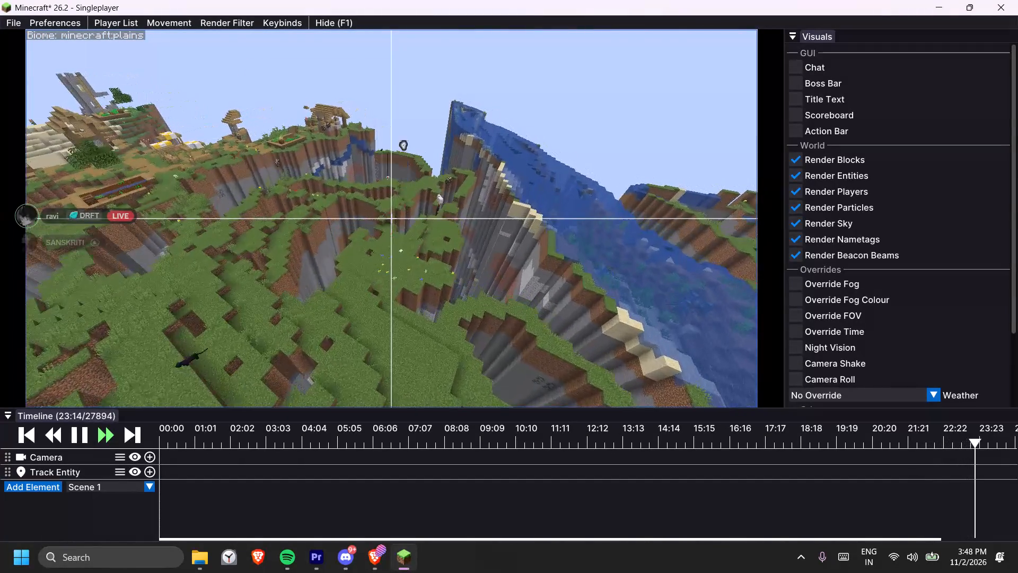
left_click_drag(510, 279, 510, 278)
key("w")
key("space")
Move the replay back to 21:10 and play it from there at normal speed.
left_click(902, 435)
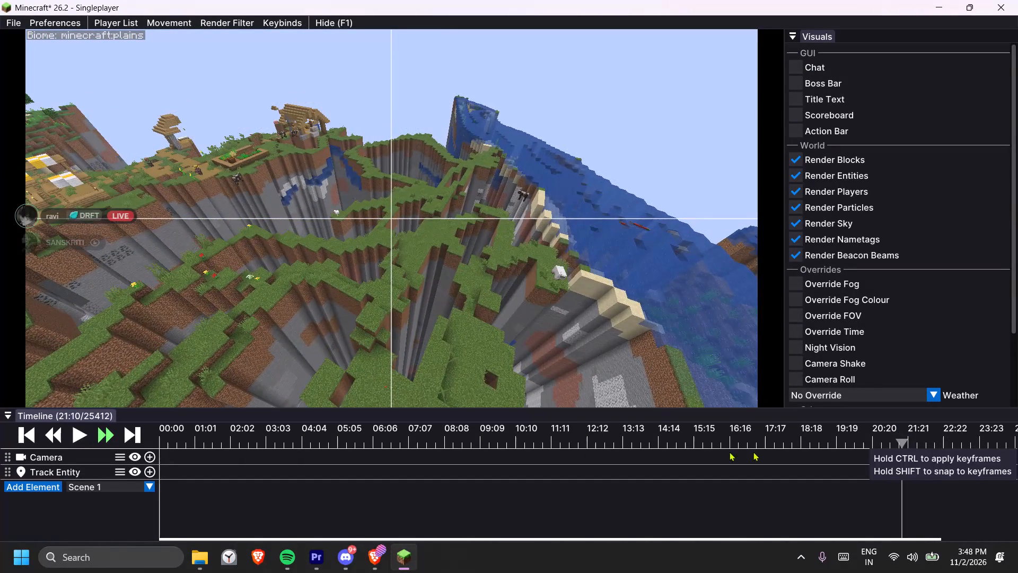
left_click(67, 436)
left_click(79, 434)
triple_click(49, 435)
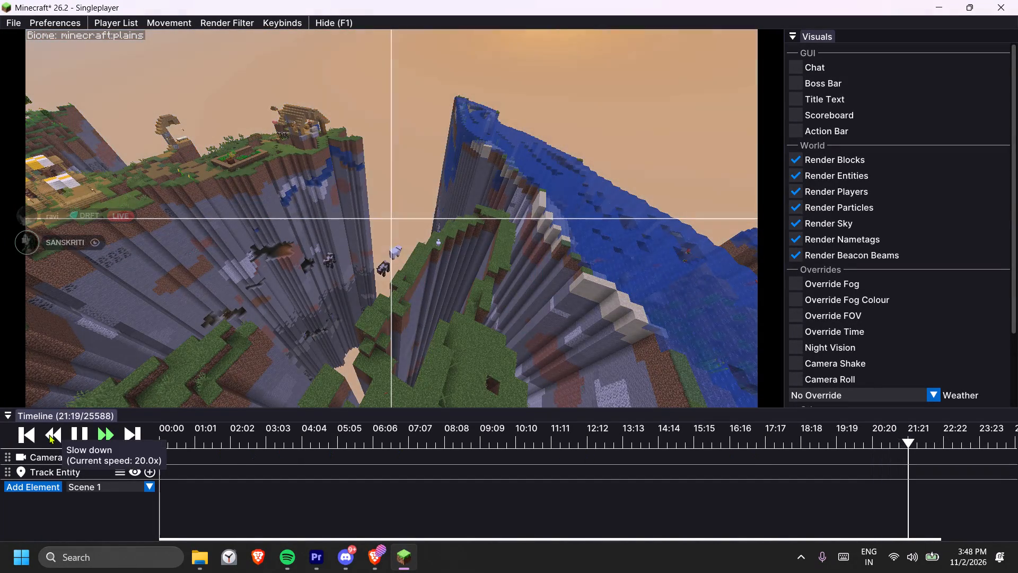
triple_click(54, 436)
left_click(100, 435)
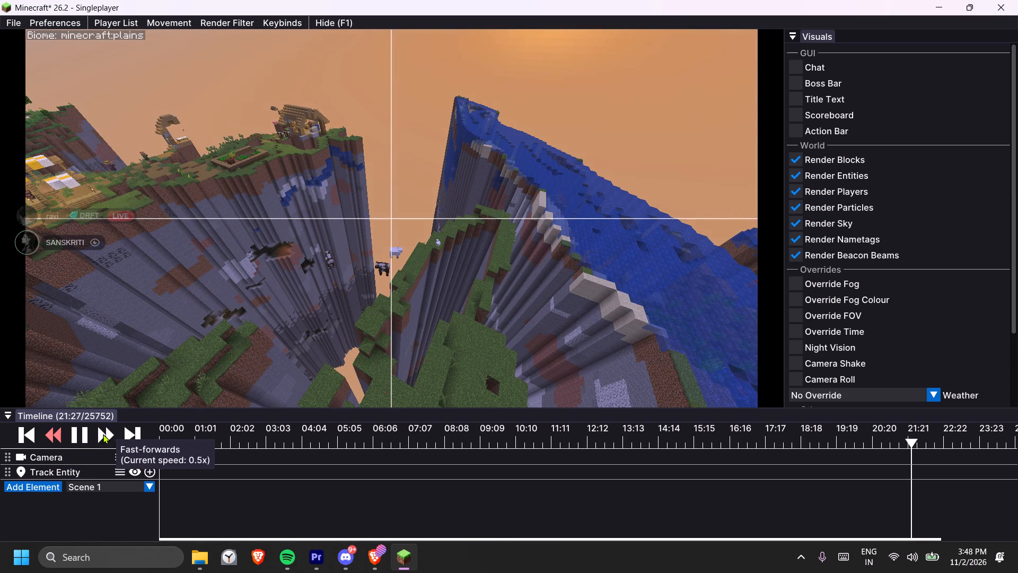
left_click(103, 434)
left_click(91, 437)
left_click_drag(609, 252, 510, 278)
key("shift+s")
key("shift+d")
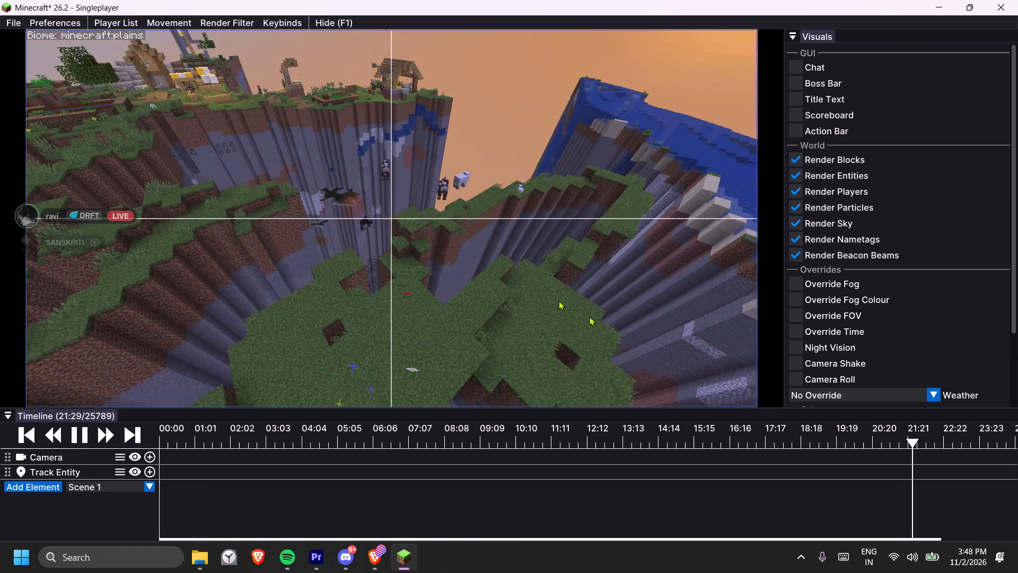
left_click(111, 22)
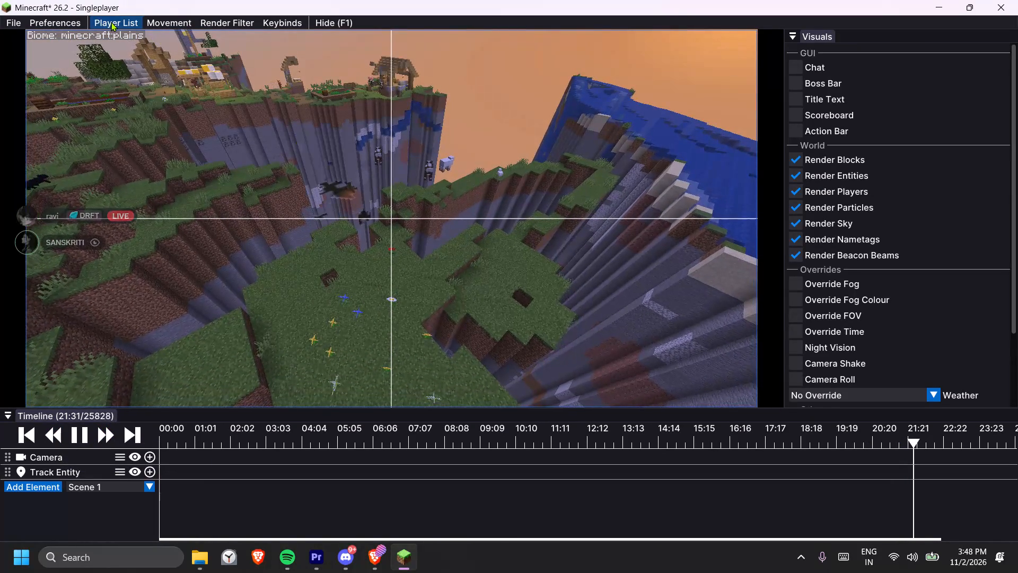
left_click(504, 281)
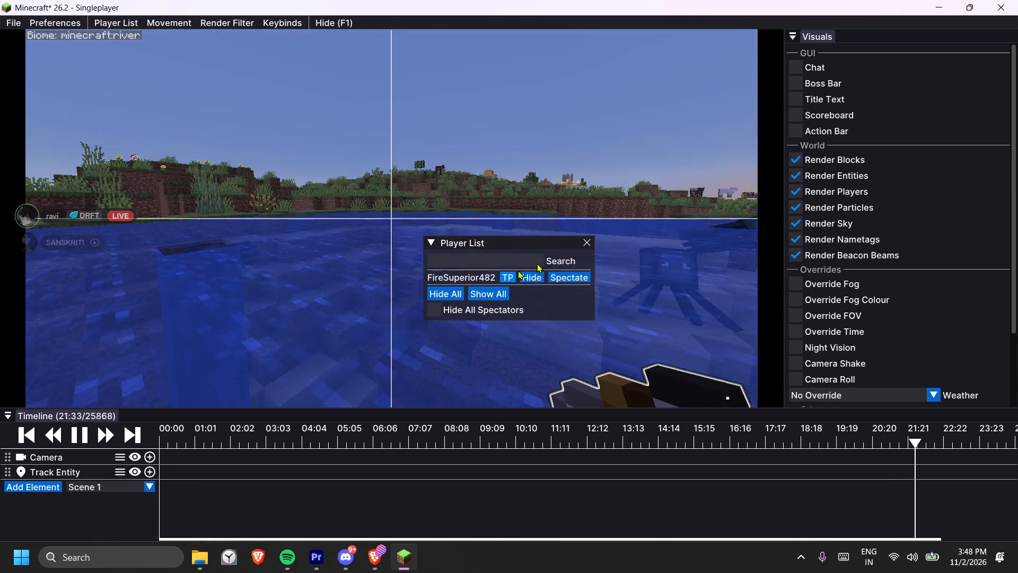
left_click(581, 244)
Follow the recorded player from the boat on the river onto the grassy bank, raising the camera and flying forward.
left_click_drag(584, 236, 508, 280)
key("space")
key("w")
key("d")
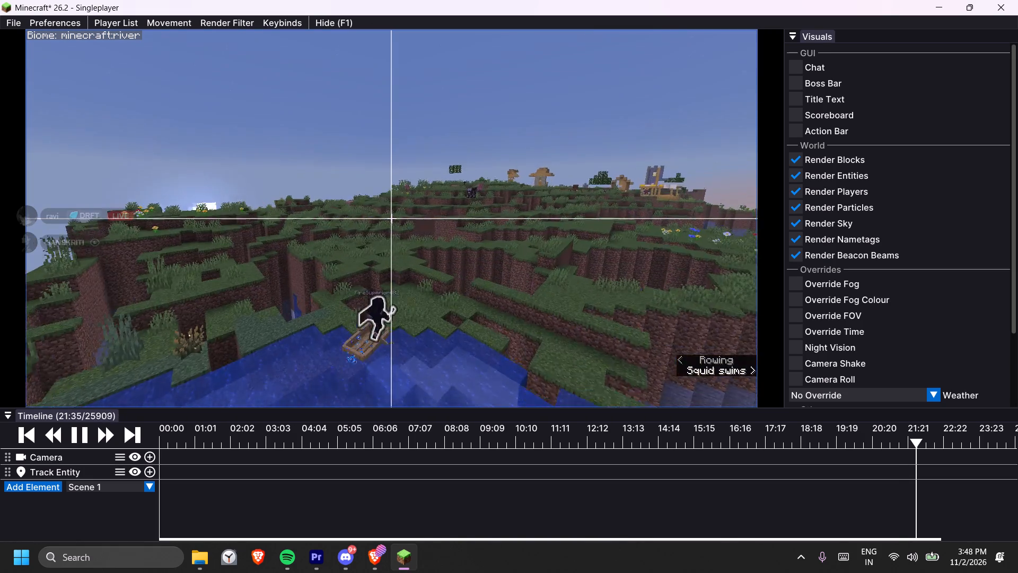
left_click_drag(508, 280, 512, 278)
key("w")
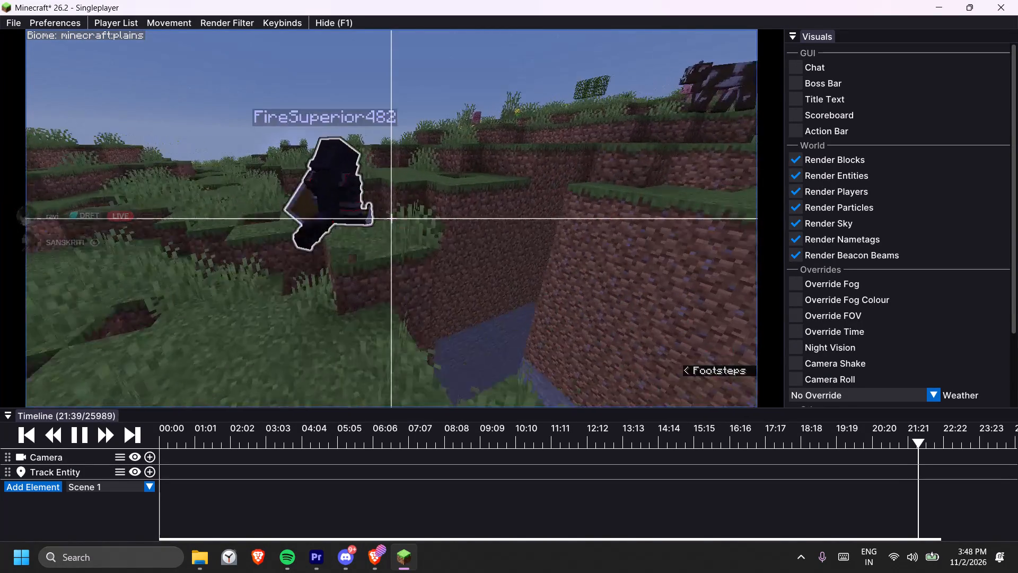
left_click_drag(512, 278, 513, 279)
key("space")
key("w")
key("space")
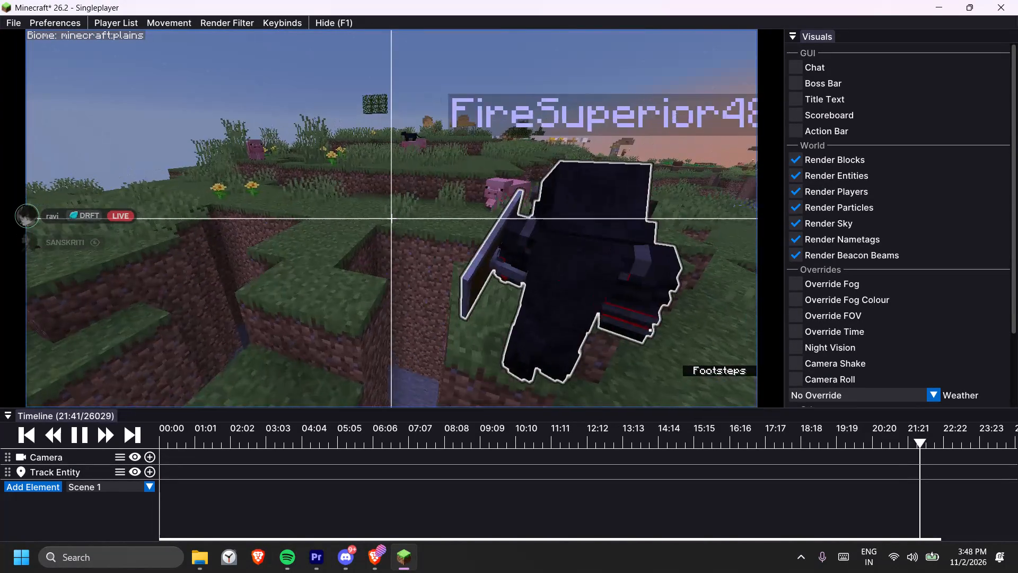
Follow the recorded player across the plains past the pigs, adjusting the camera's height and distance.
left_click_drag(513, 279, 510, 280)
key("w")
key("space")
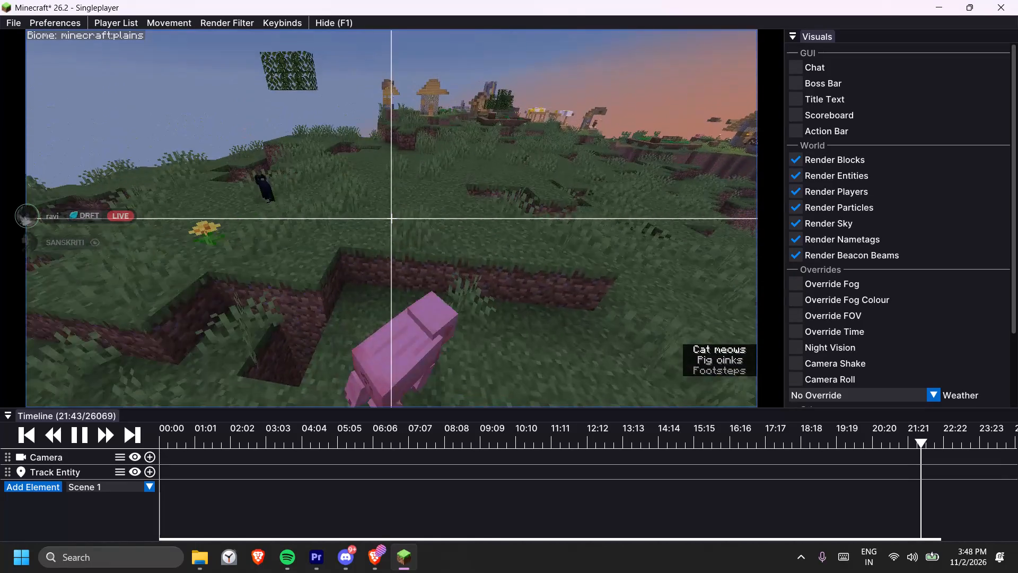
left_click_drag(510, 280, 508, 278)
type("s")
key("space")
key("space")
key("w")
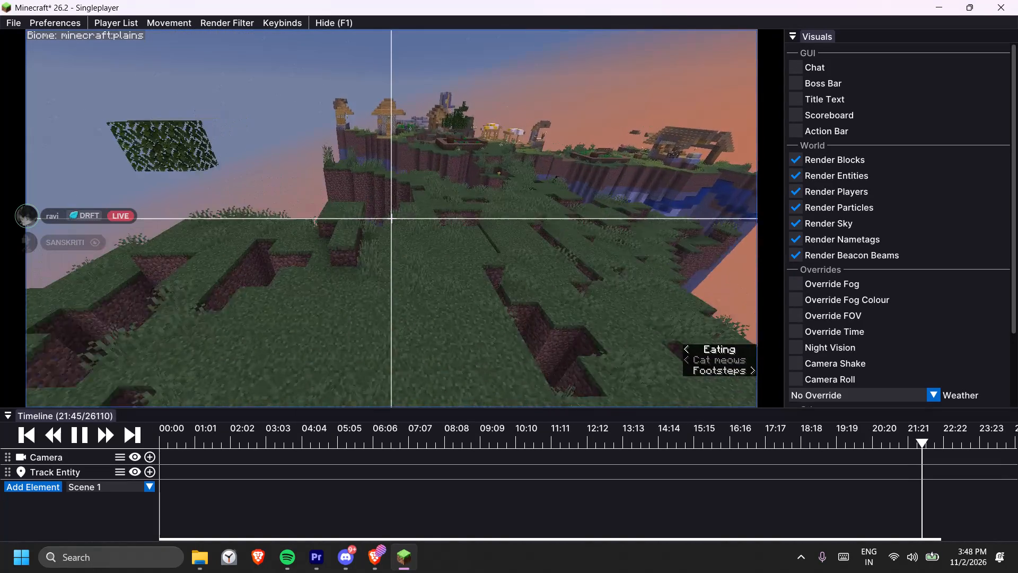
left_click_drag(508, 278, 509, 279)
key("s")
key("w")
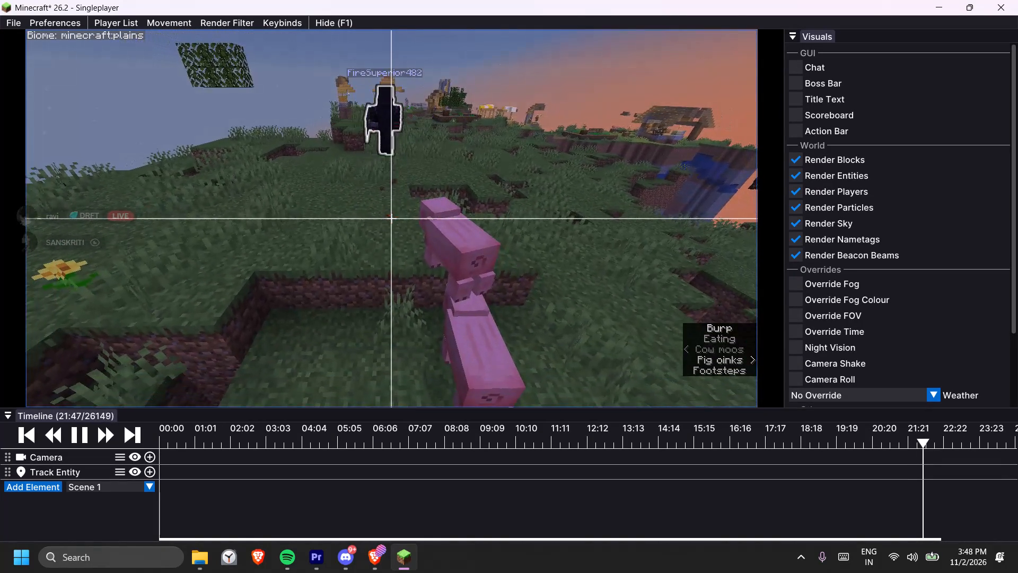
left_click_drag(509, 279, 510, 278)
key("d")
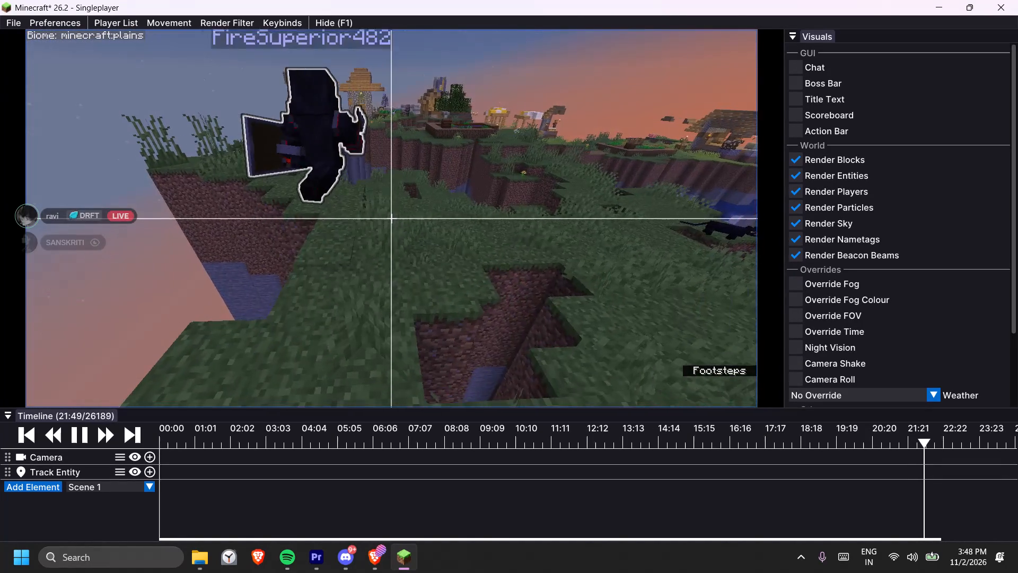
Follow the recorded player along the cliff edge and past the farm plot to the village house.
left_click_drag(510, 278, 511, 279)
key("w")
key("d")
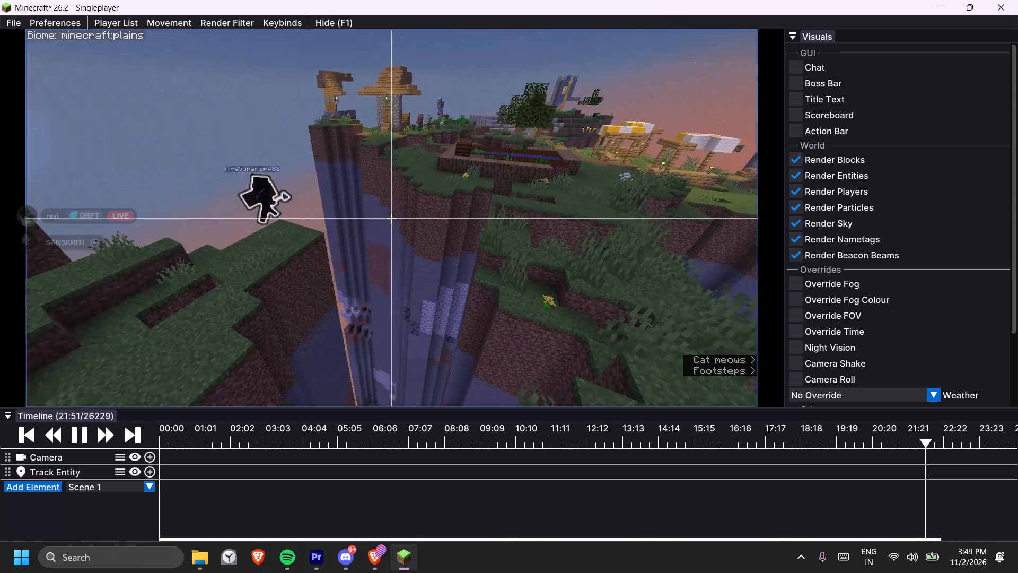
left_click_drag(511, 279, 506, 278)
key("a")
key("w")
key("w")
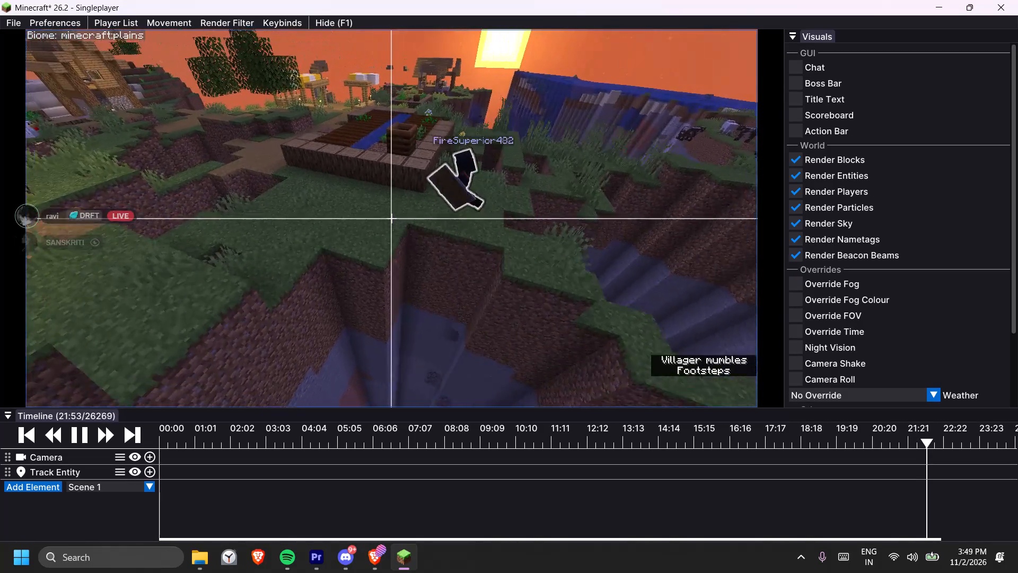
left_click_drag(506, 278, 504, 278)
key("s")
key("space")
key("w")
key("a")
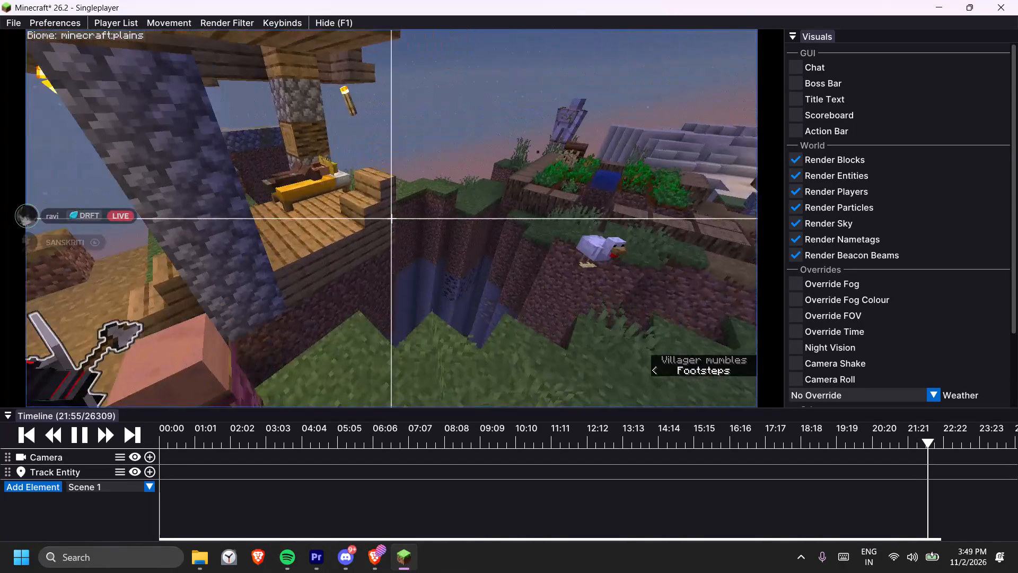
View the recorded player beside the villager and bed at the village house from several camera angles.
left_click_drag(504, 278, 511, 278)
key("d")
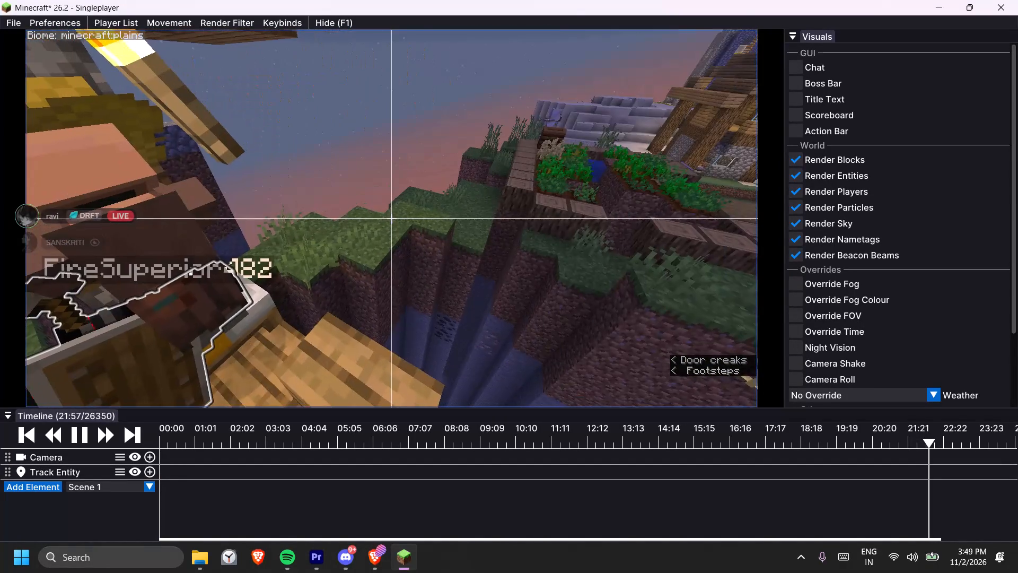
left_click_drag(511, 278, 509, 277)
key("s")
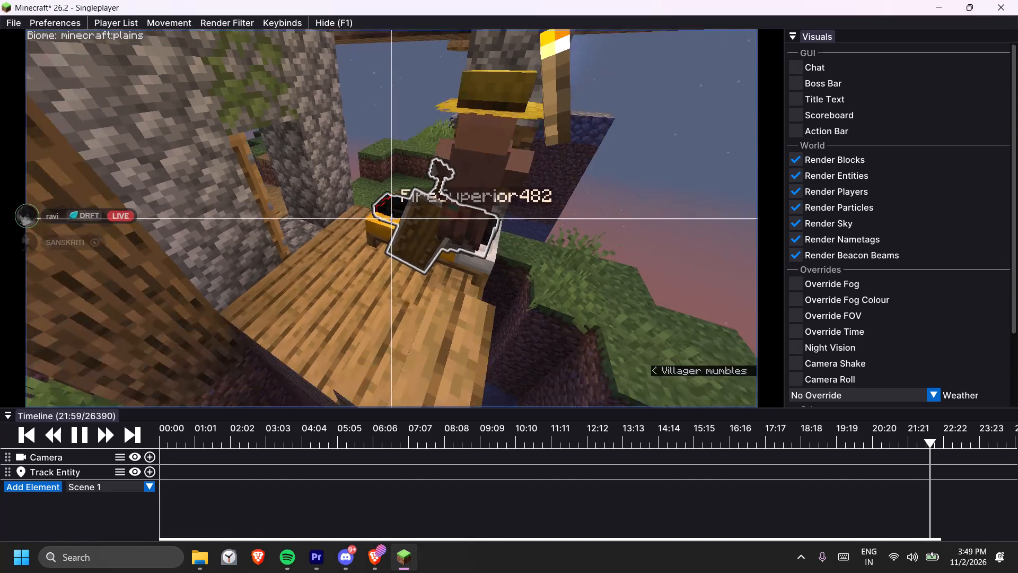
left_click_drag(509, 277, 534, 278)
type("aw")
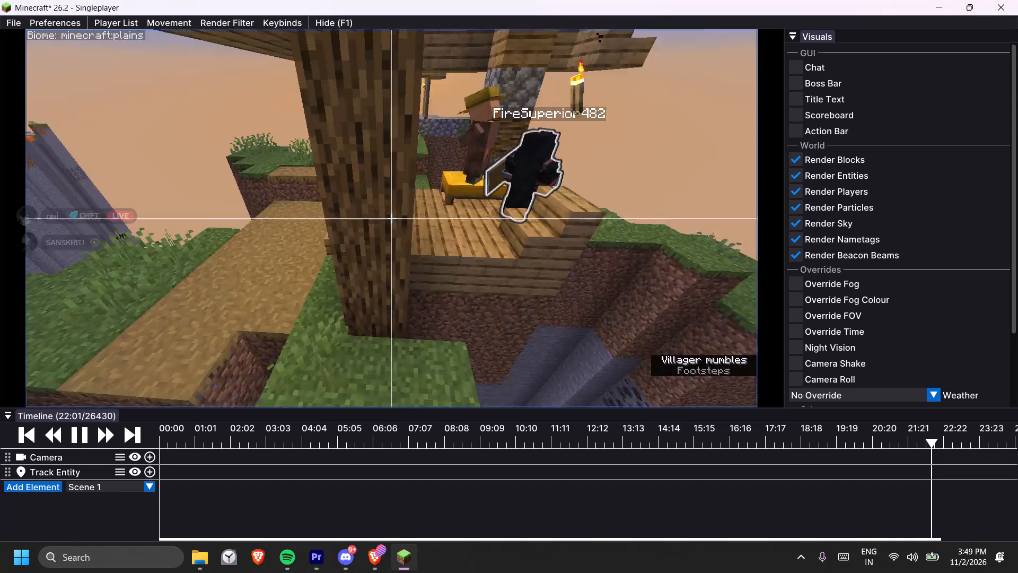
Move the camera around the cobblestone house to keep the recorded player in view near its doorway.
left_click_drag(534, 278, 511, 277)
key("d")
key("w")
key("d")
key("a")
key("s")
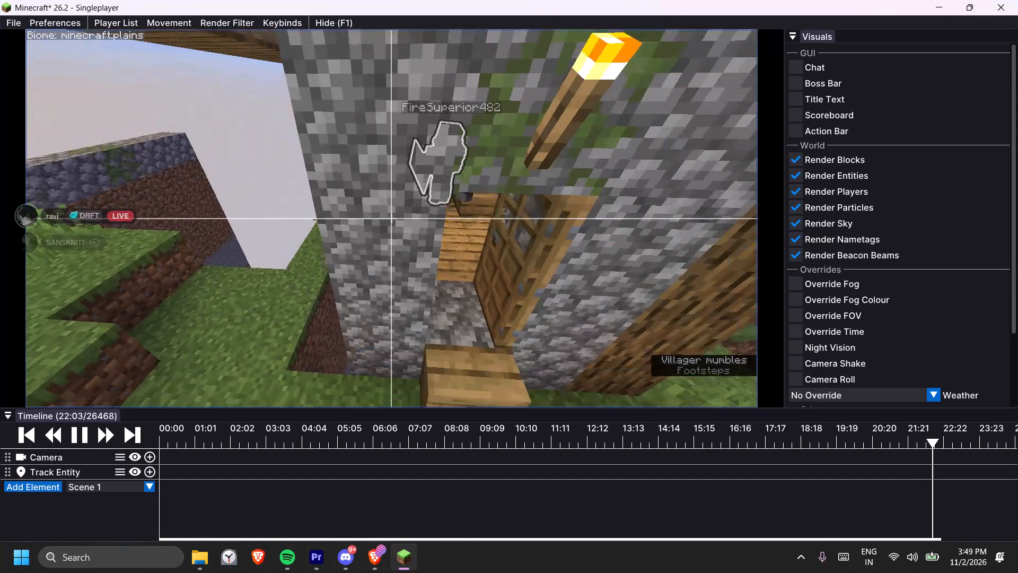
left_click_drag(511, 277, 509, 279)
key("d")
key("a")
key("w")
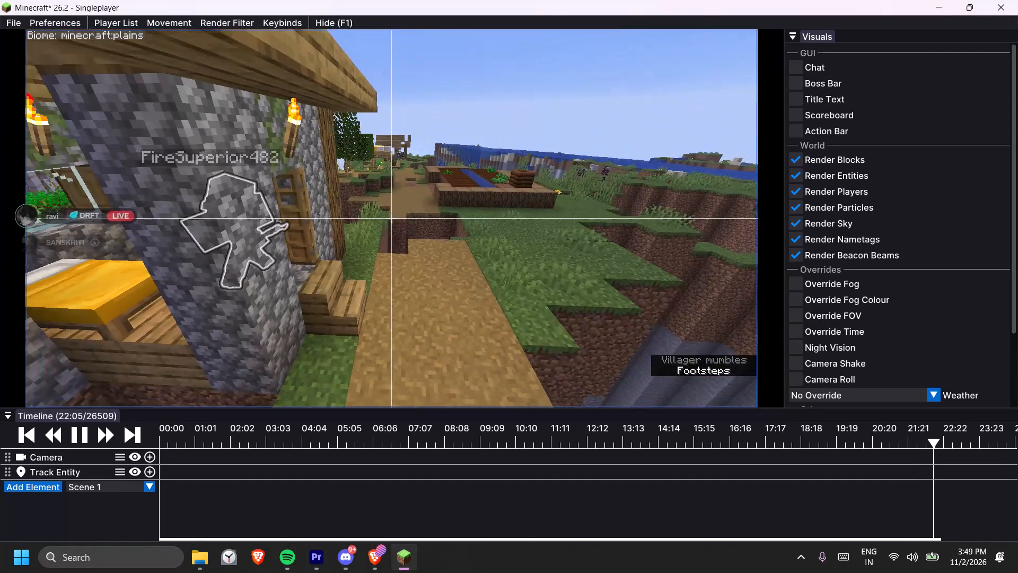
Follow the recorded player out of the house, along the village path and past the farm to the ravine.
left_click_drag(509, 279, 510, 278)
key("space")
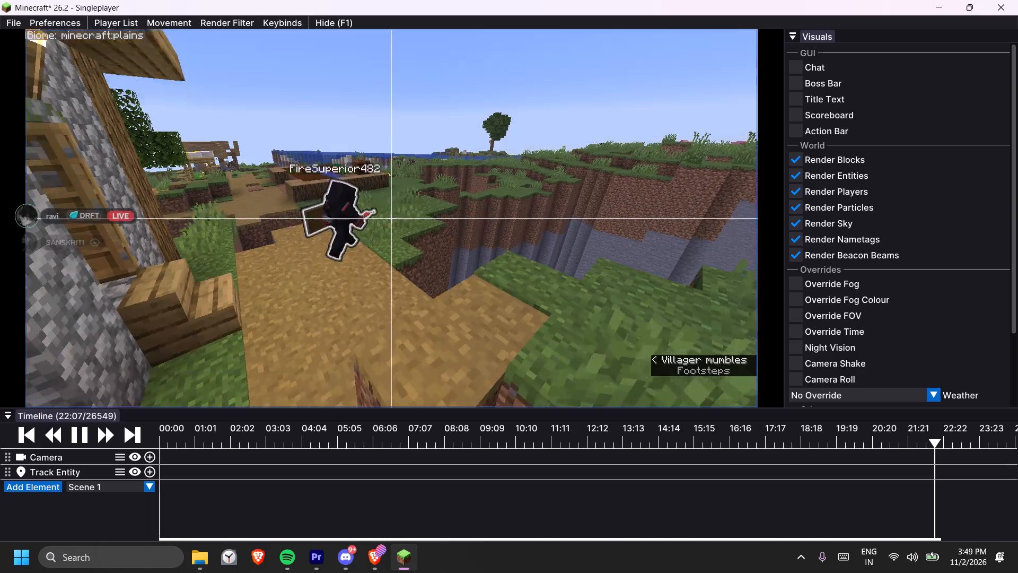
left_click_drag(510, 278, 509, 279)
key("w")
key("space")
key("w")
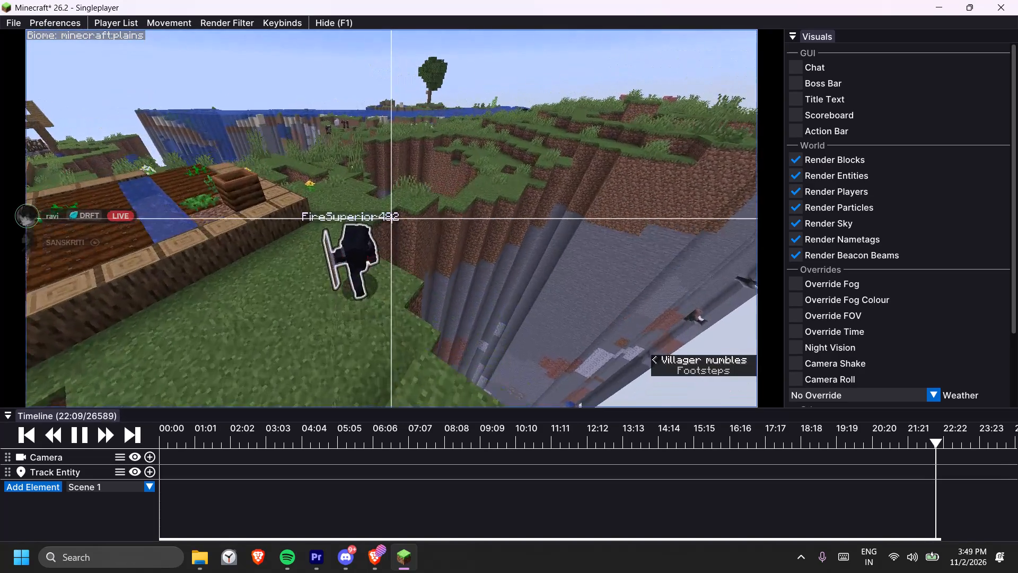
left_click_drag(509, 279, 510, 279)
key("w")
key("s")
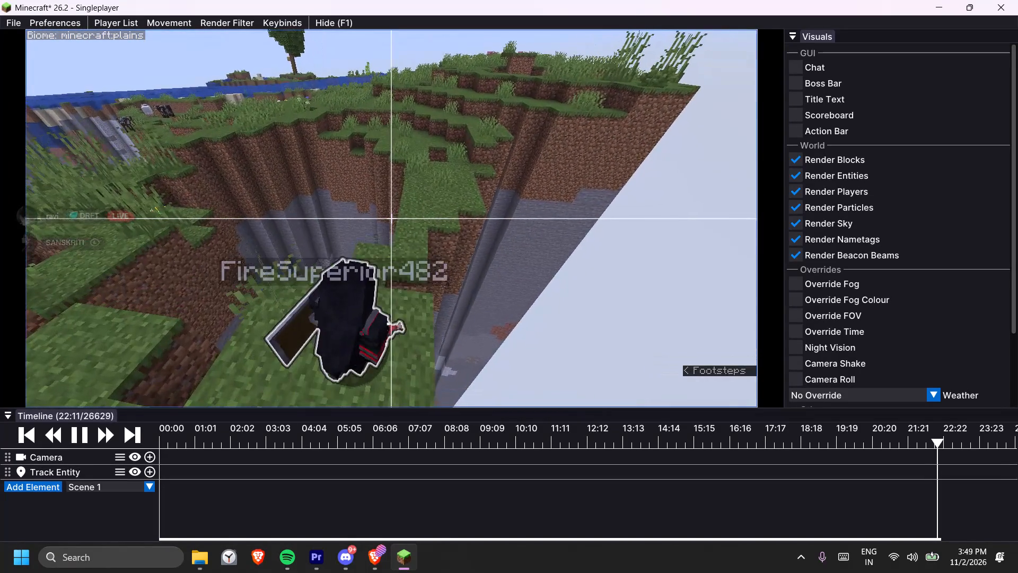
Frame the recorded player from behind on the grassy ridge and pause the replay at 22:21.
left_click_drag(510, 279, 509, 277)
key("w")
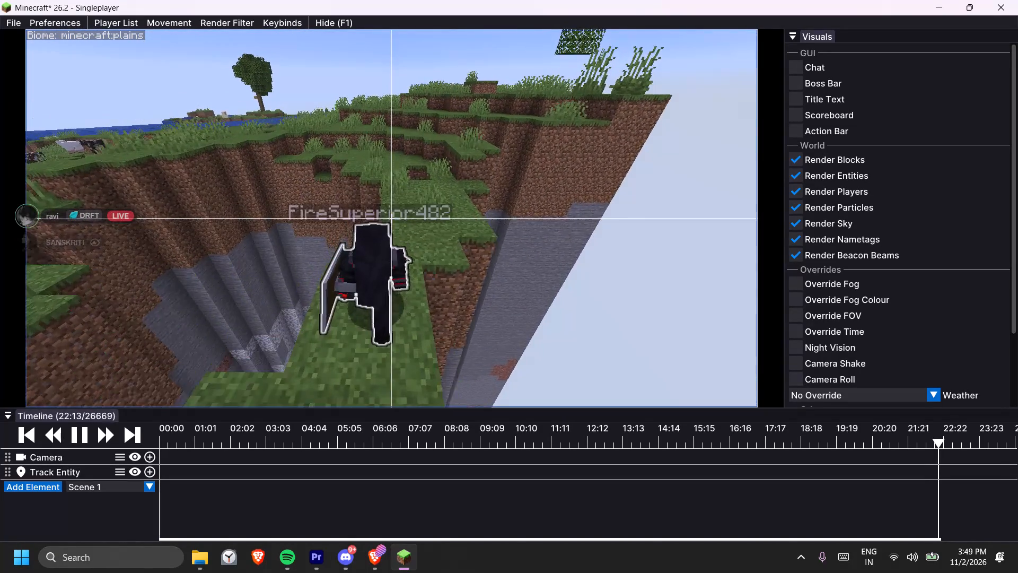
left_click_drag(509, 277, 508, 278)
key("s")
key("d")
key("w")
key("d")
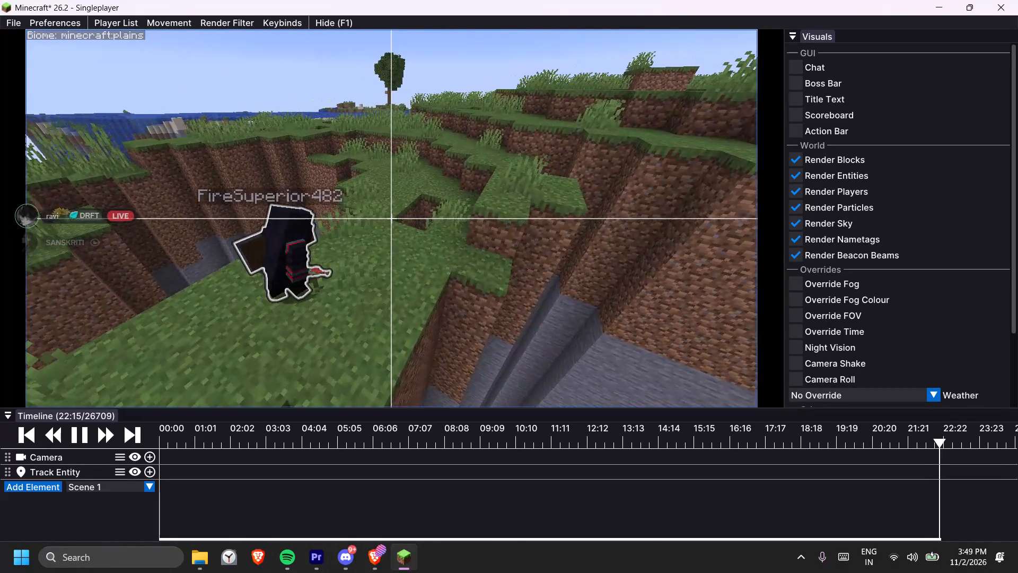
left_click_drag(508, 278, 509, 279)
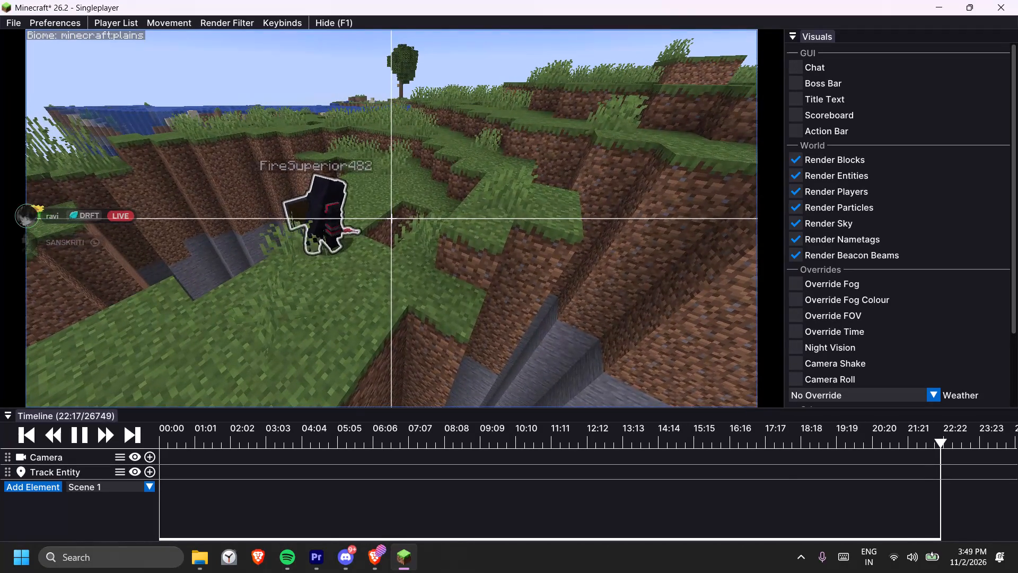
left_click_drag(509, 279, 509, 278)
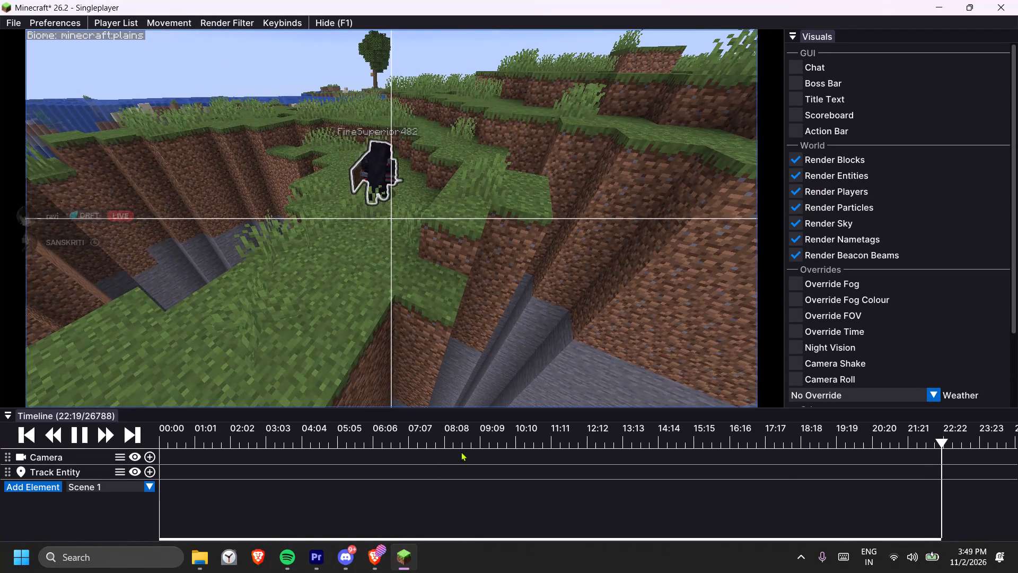
left_click_drag(246, 323, 509, 278)
left_click(77, 432)
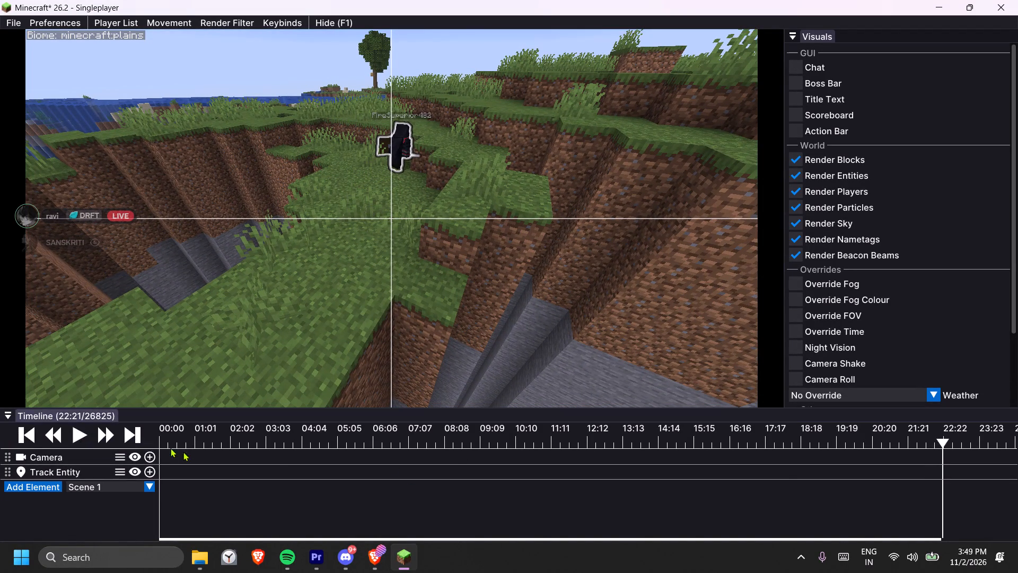
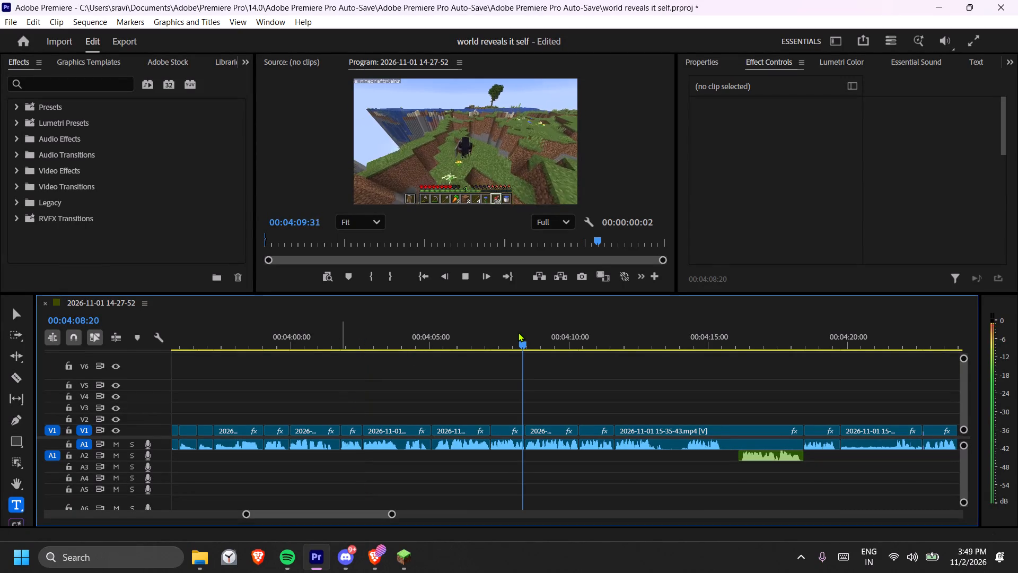
Check the ravine footage in the Premiere sequence, stop playback at 00:04:14:52, and switch back to the Minecraft replay.
left_click(457, 274)
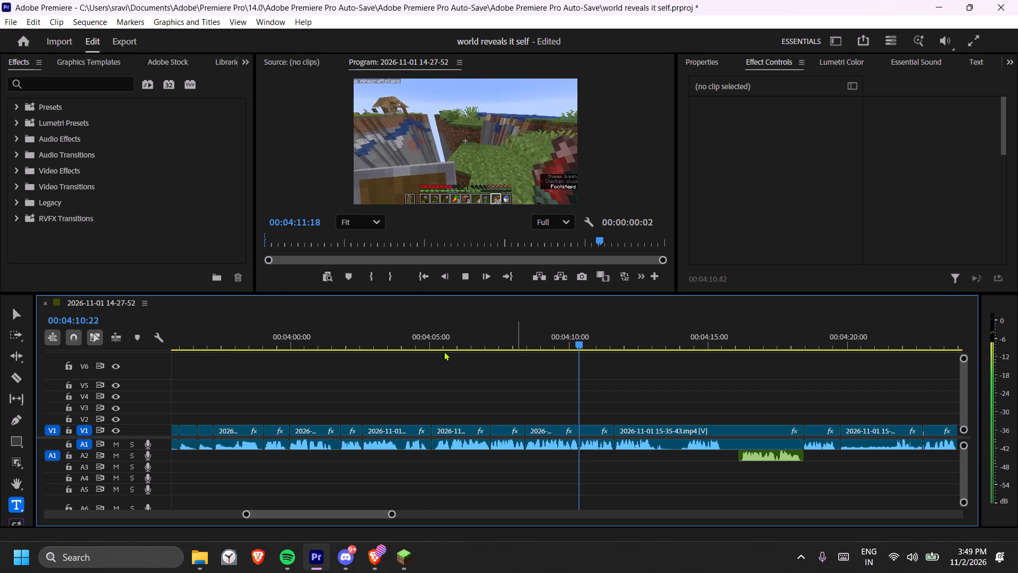
left_click(396, 561)
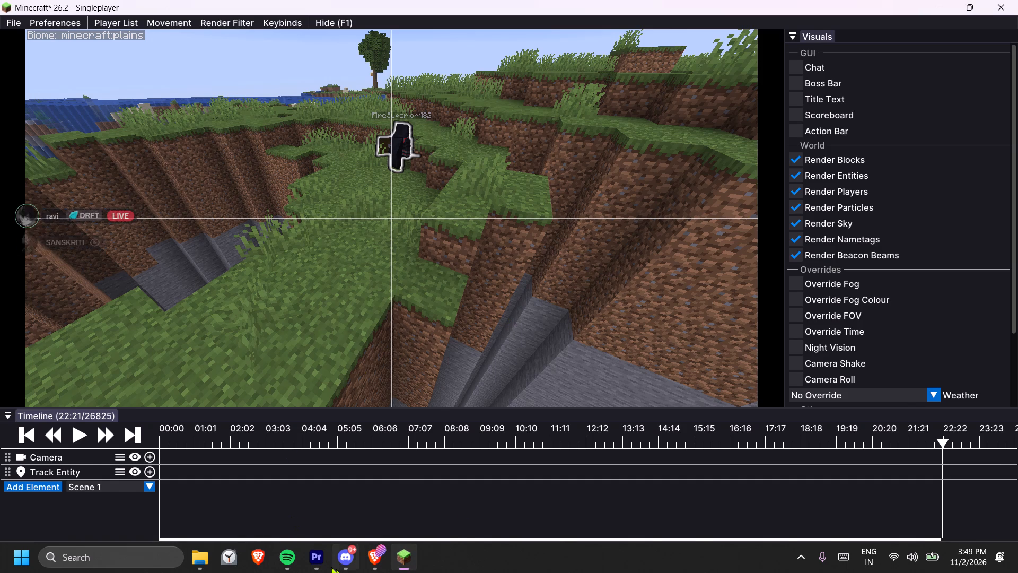
left_click(318, 566)
left_click(464, 273)
left_click(393, 555)
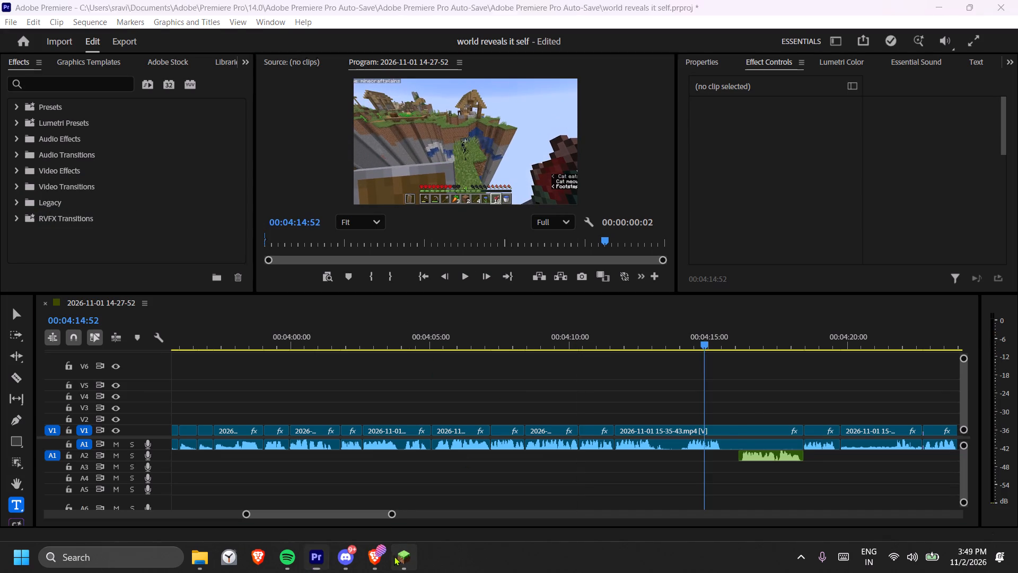
Advance the replay to 22:54 and place the camera over the ravine with the recorded player and village in view.
scroll(697, 490, "down", 11)
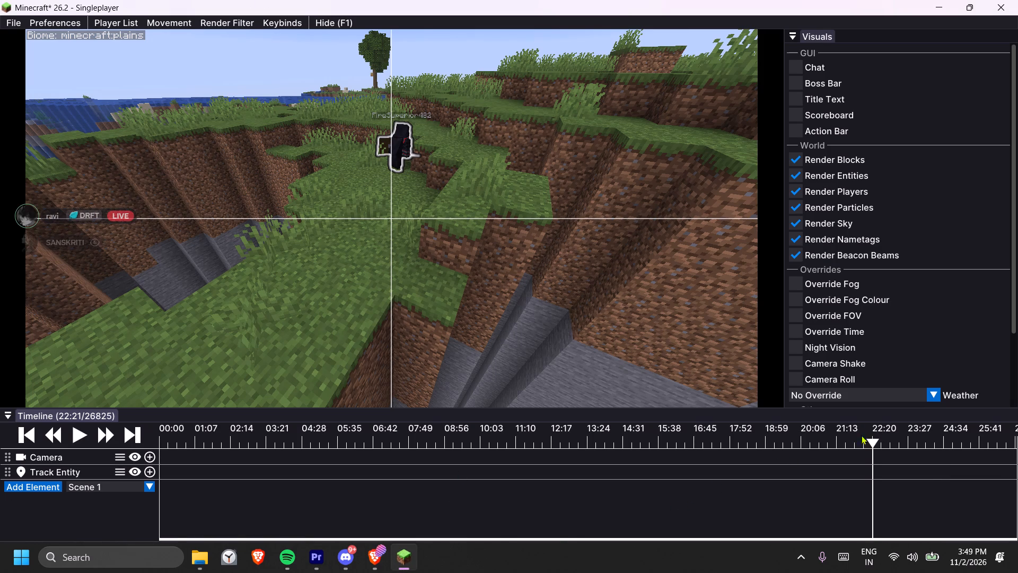
left_click_drag(866, 436, 891, 442)
key("space")
left_click_drag(537, 304, 503, 279)
key("d")
key("w")
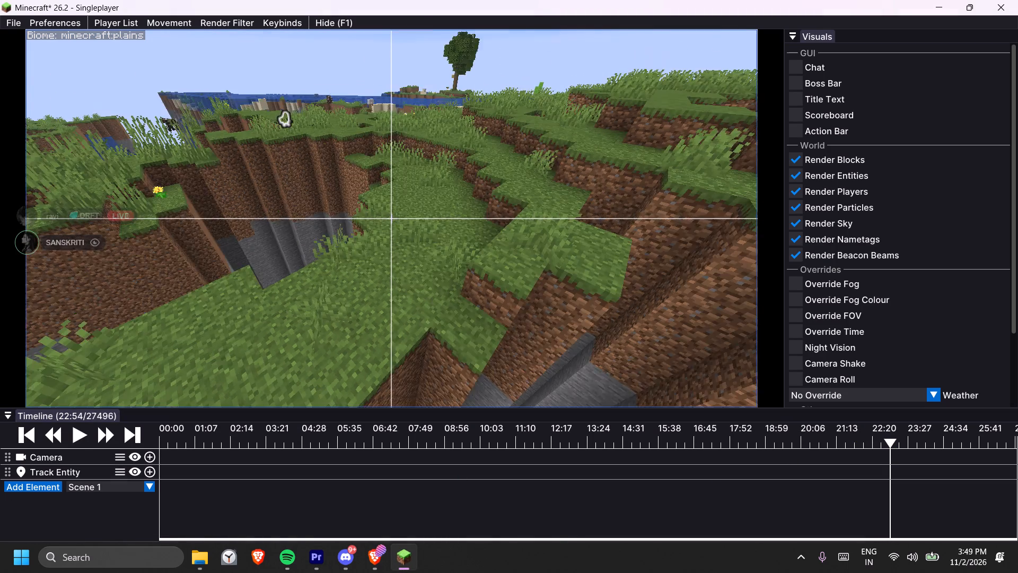
left_click_drag(503, 279, 507, 278)
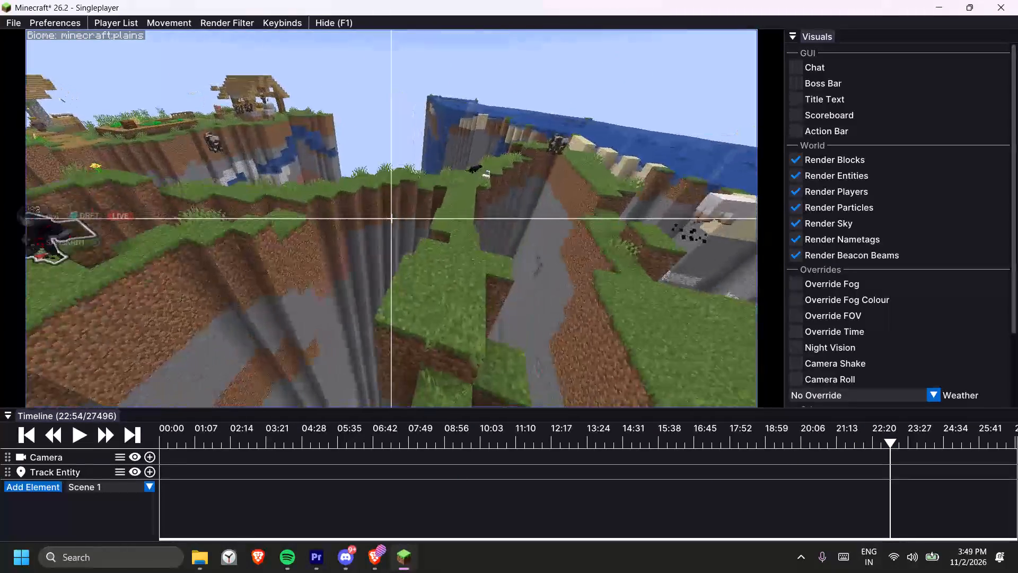
left_click_drag(507, 278, 509, 278)
key("a")
key("a")
key("s")
type("dw")
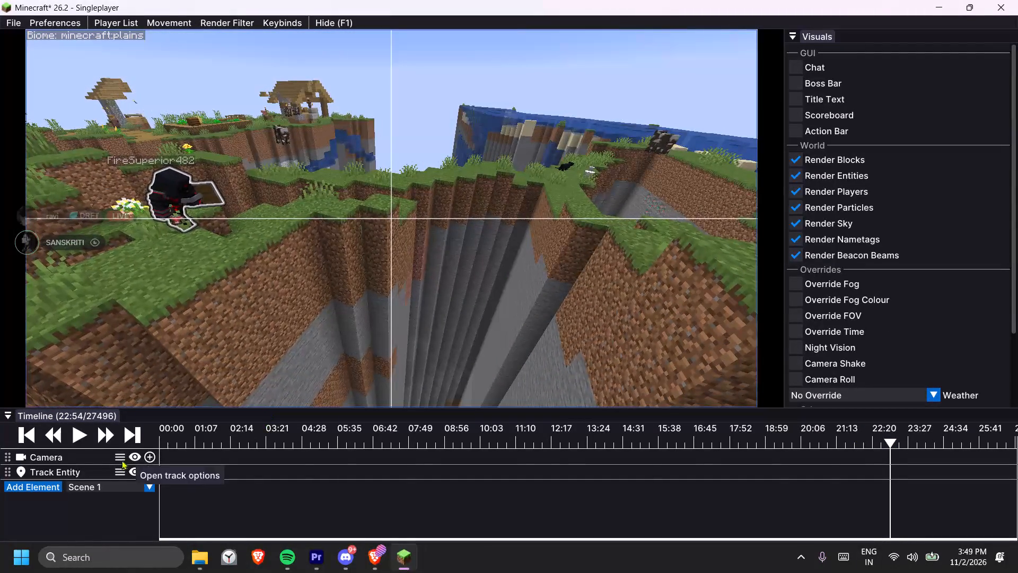
Play the replay in short bursts to 22:59, watching the recorded player along the ravine edge.
left_click(80, 434)
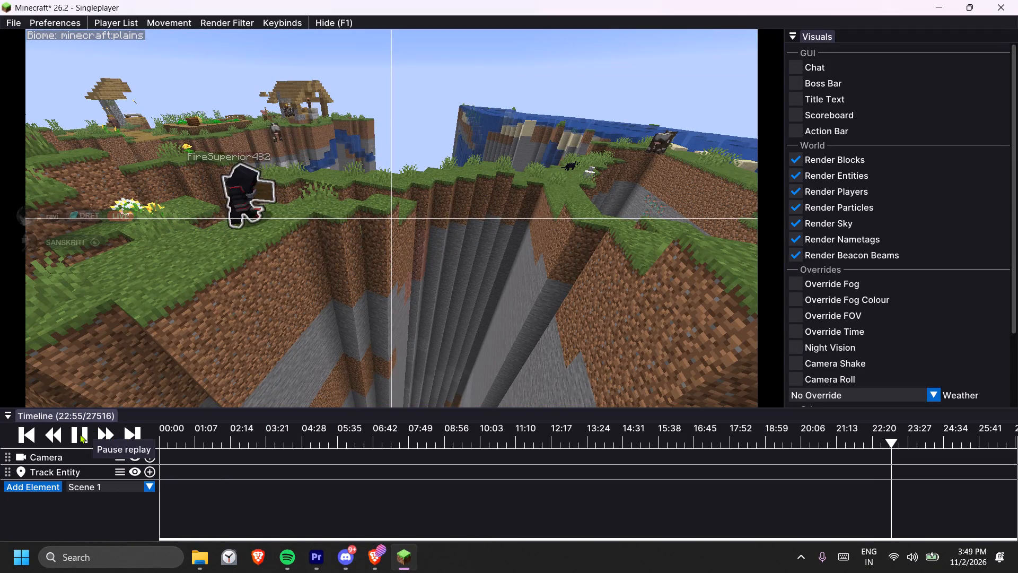
left_click(80, 434)
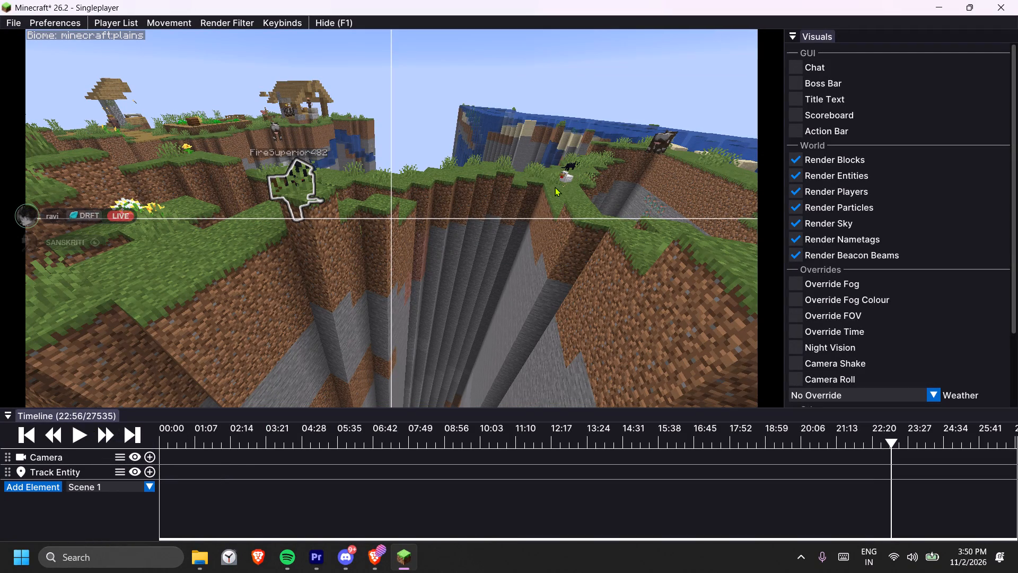
left_click(83, 433)
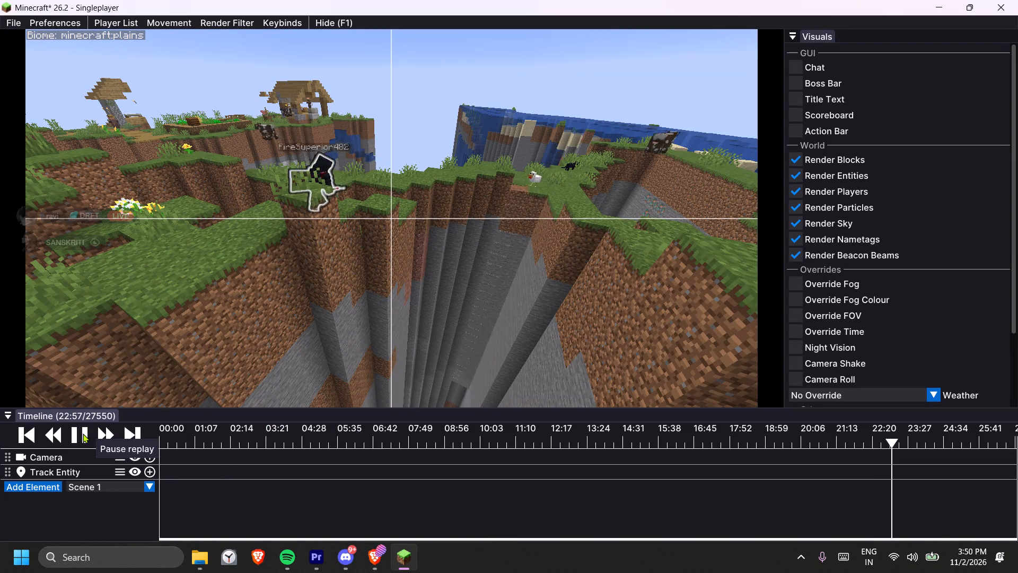
left_click(83, 433)
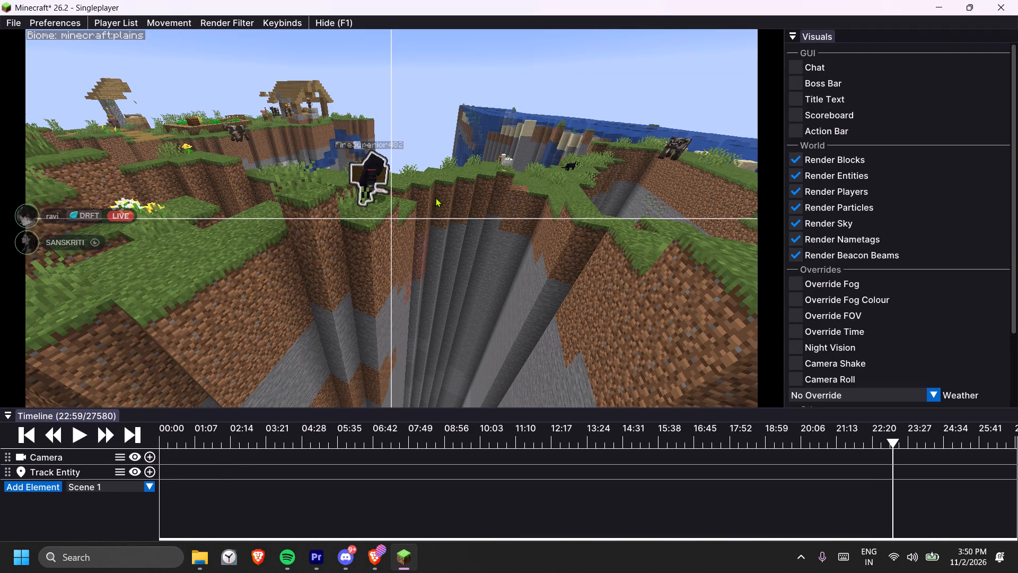
Bring the camera close behind the recorded player and play the replay in short bursts to 23:00.
key("w")
left_click_drag(403, 258, 509, 277)
key("a")
key("d")
key("d")
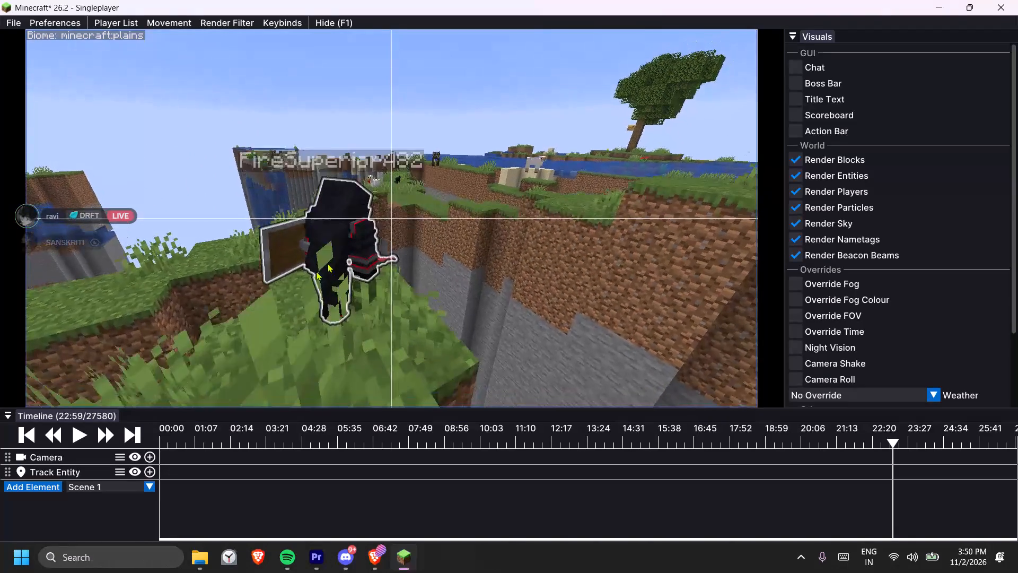
left_click(81, 432)
left_click(81, 432)
key("d")
key("w")
left_click_drag(276, 346, 507, 278)
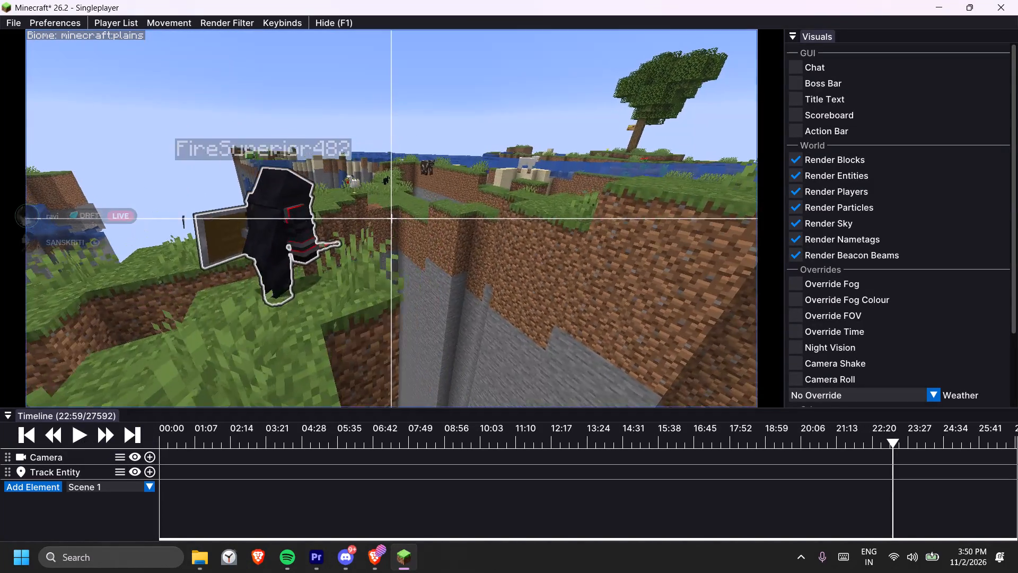
left_click_drag(507, 278, 511, 276)
type("as")
left_click(86, 432)
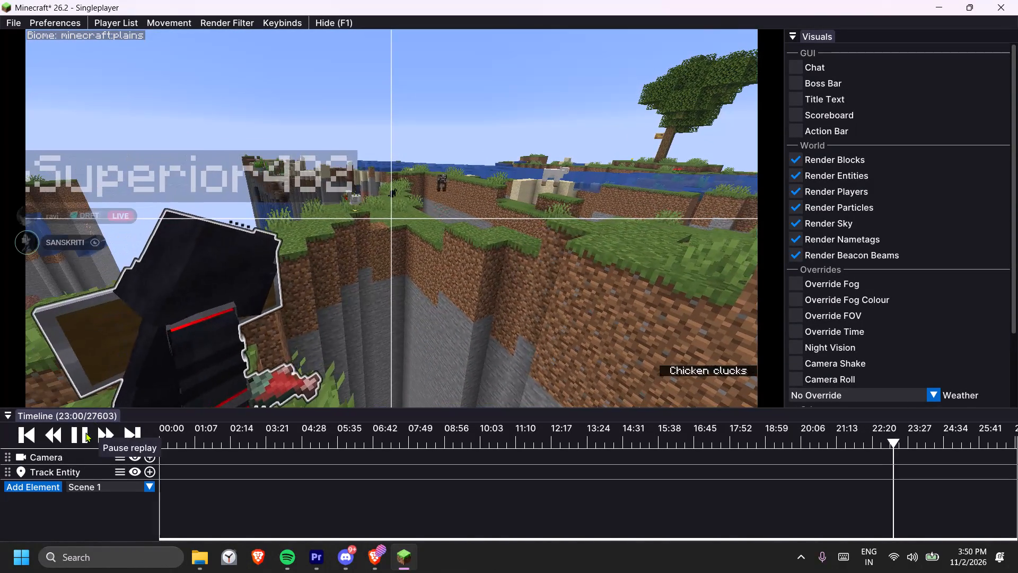
left_click(85, 432)
Pull the camera back over the ravine for a wide view of the recorded player and advance the replay to 23:01.
left_click_drag(399, 259, 508, 279)
key("d")
key("s")
key("space")
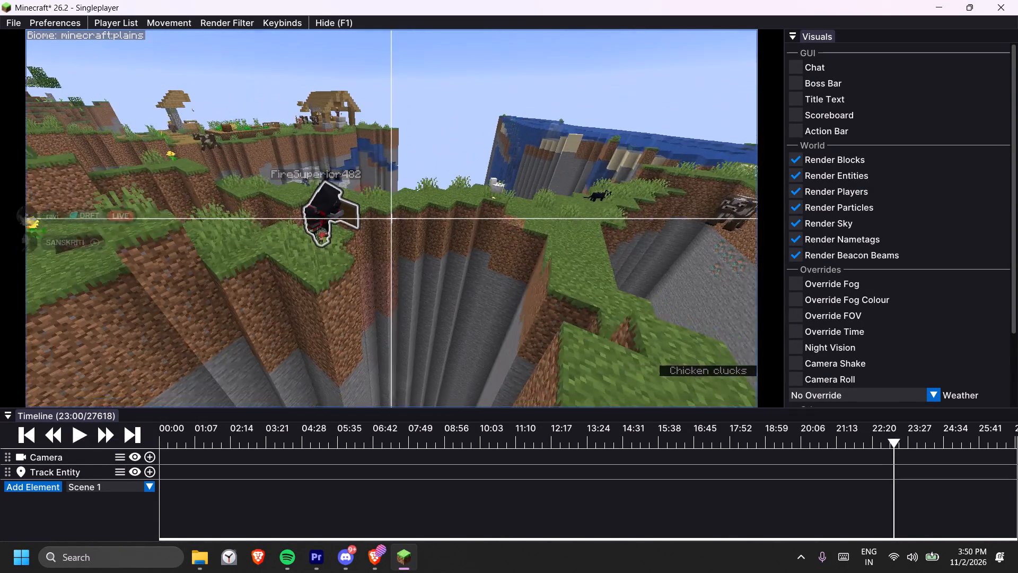
left_click_drag(508, 279, 507, 279)
left_click(75, 436)
left_click(75, 436)
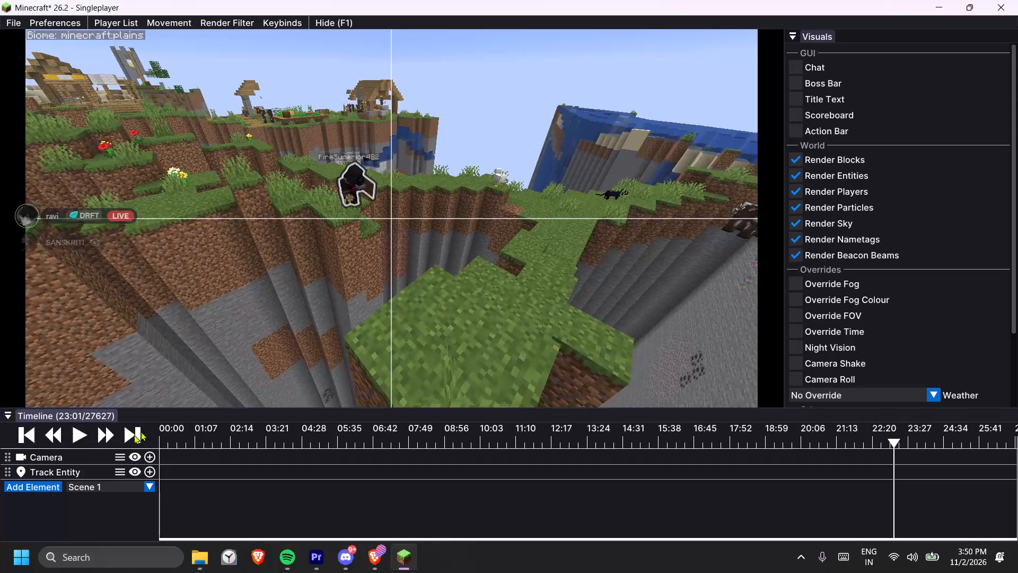
Play the replay from the wide view, keeping the recorded player framed on the grassy ridge, and pause at 23:10.
left_click(80, 438)
type("dw")
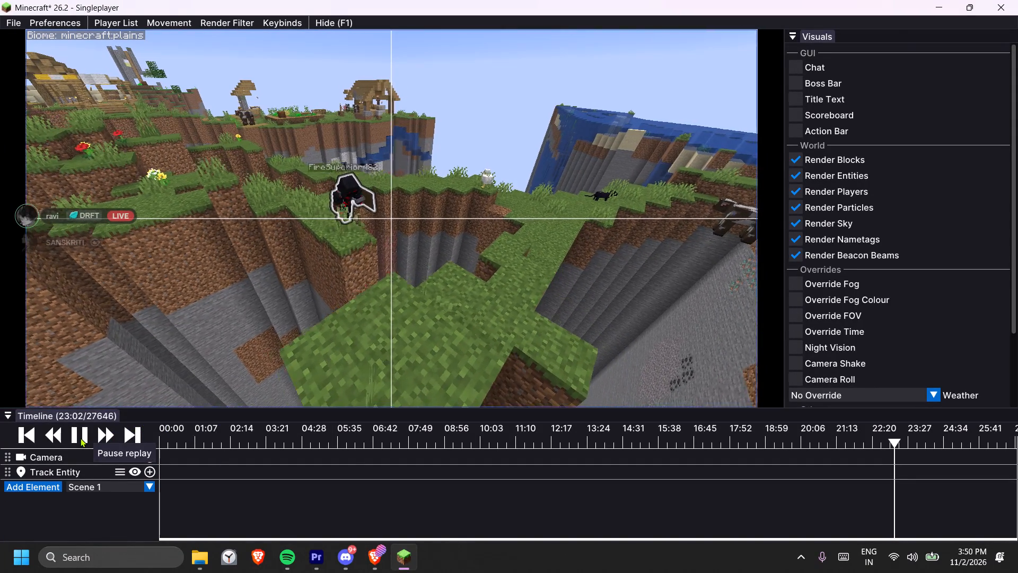
left_click(80, 438)
left_click(80, 440)
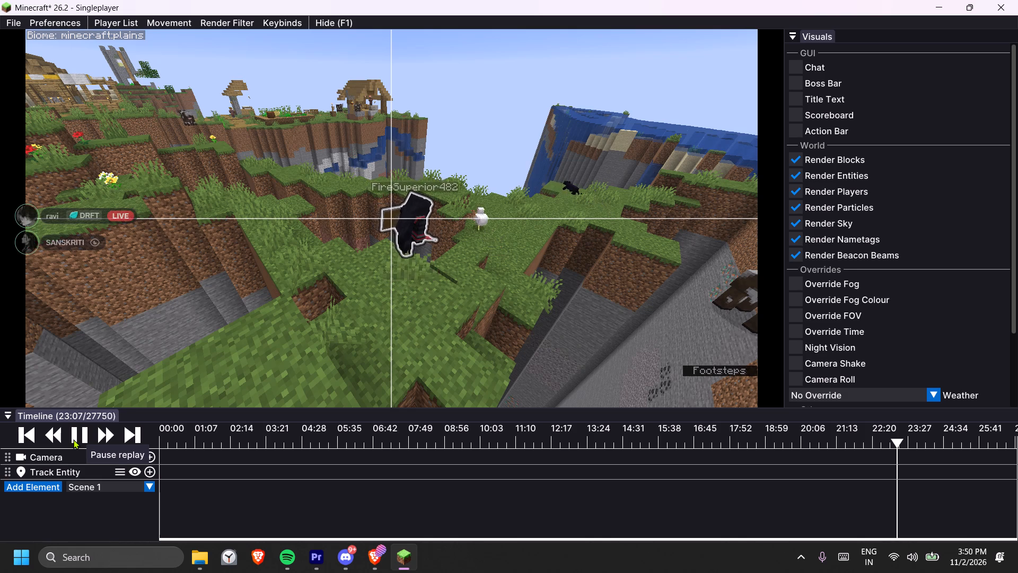
type("dwd")
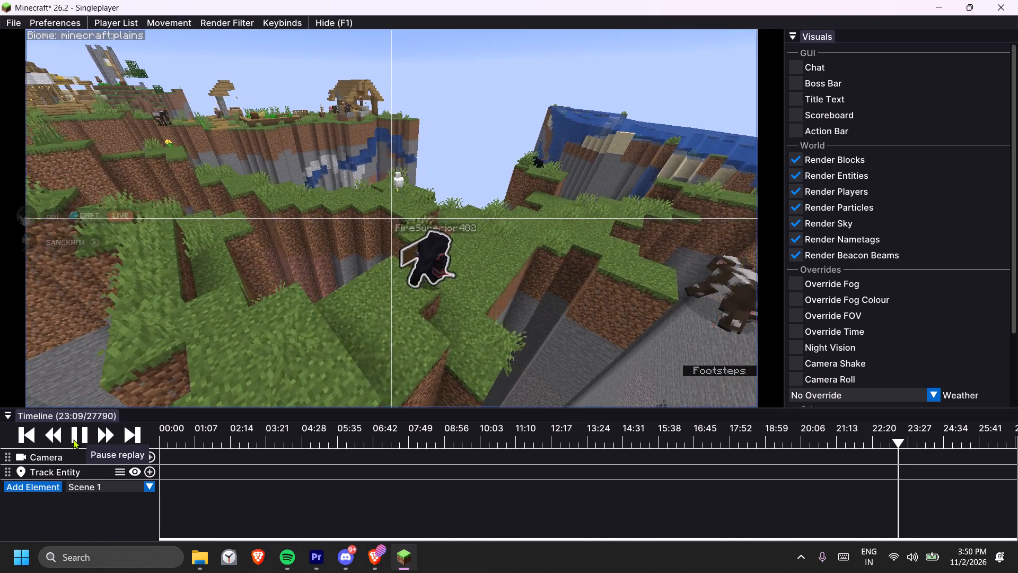
left_click(73, 439)
key("s")
key("d")
left_click_drag(190, 321, 198, 295)
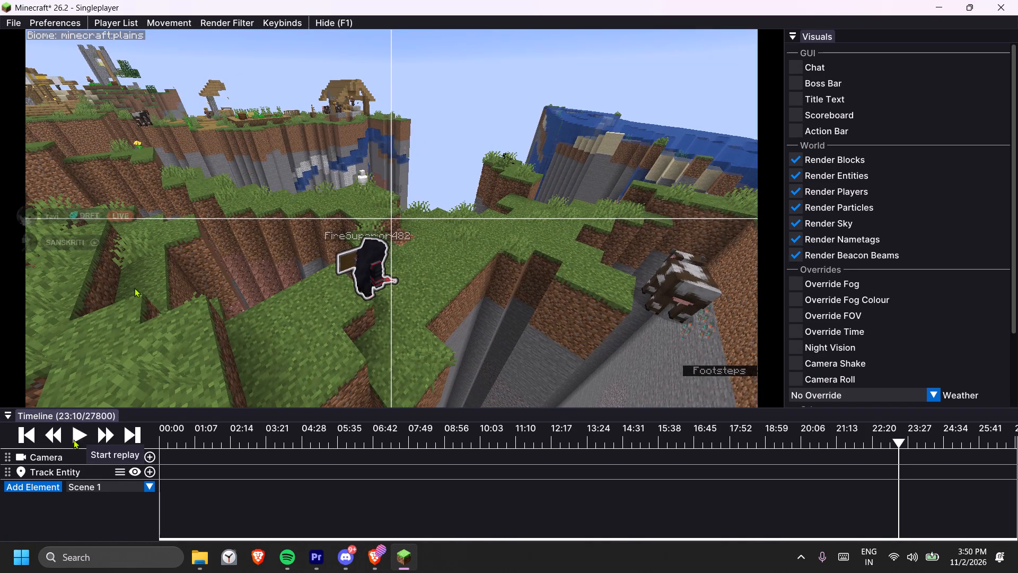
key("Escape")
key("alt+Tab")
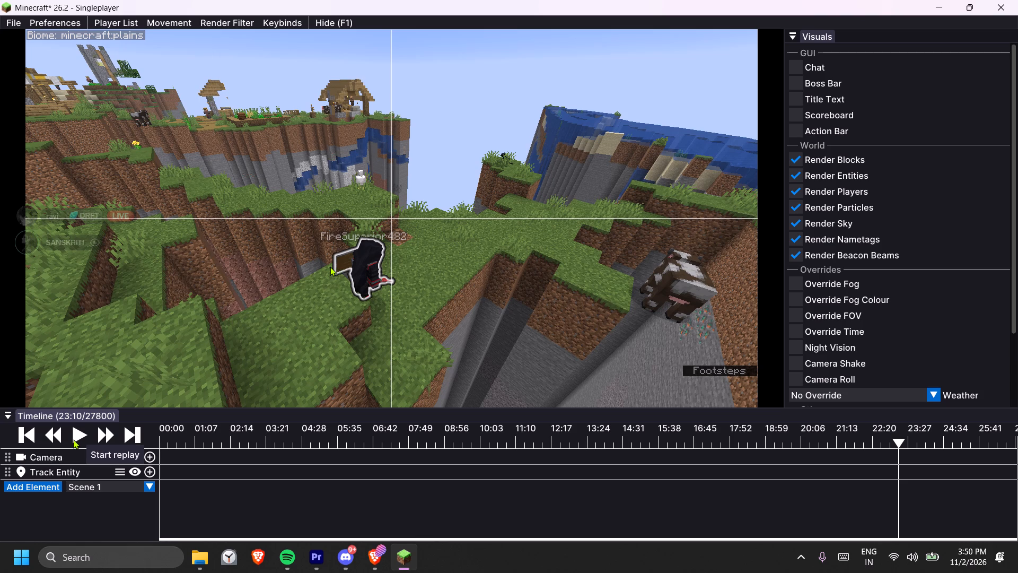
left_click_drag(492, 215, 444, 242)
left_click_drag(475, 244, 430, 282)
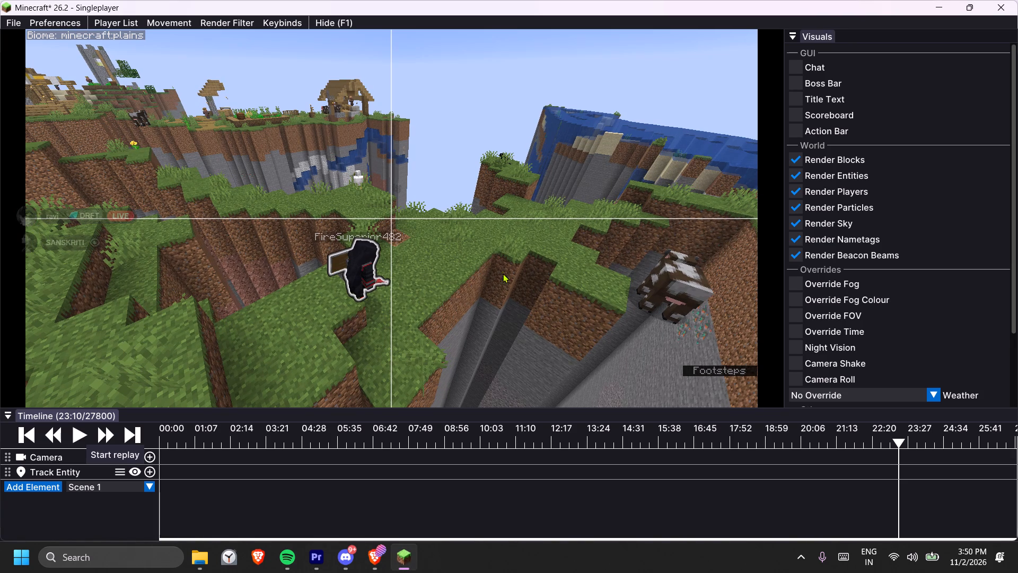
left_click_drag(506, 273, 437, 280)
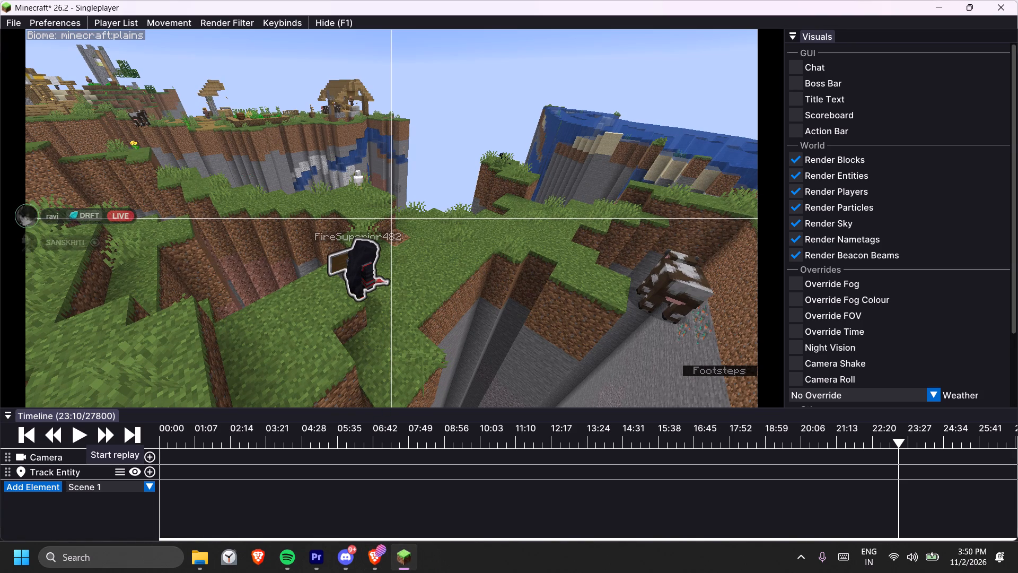
Show the hidden system tray icons.
left_click(801, 560)
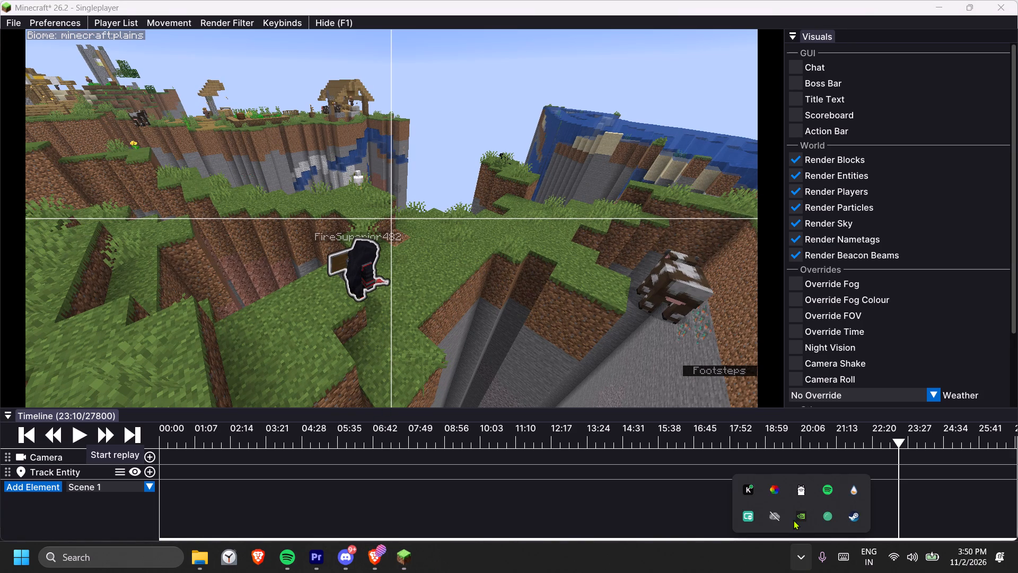